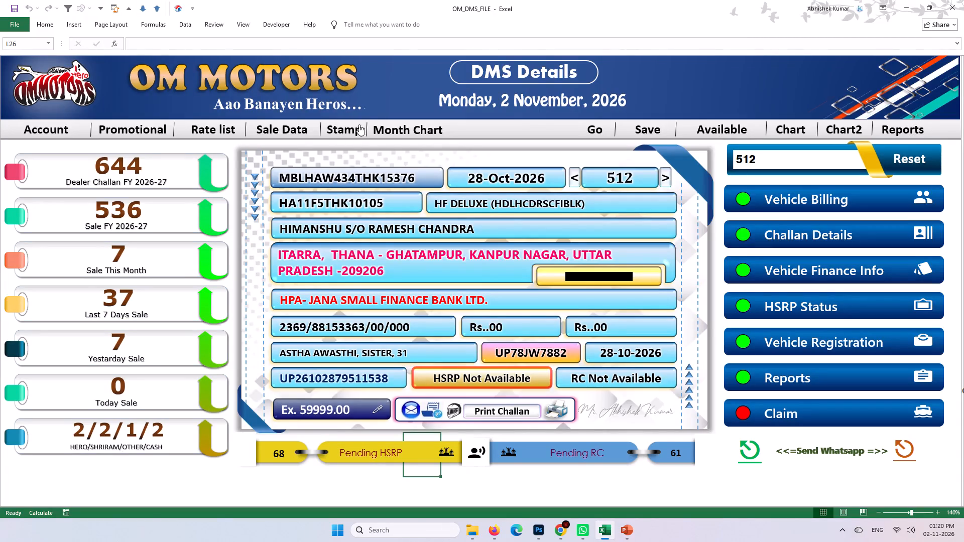
Open the Month Chart and review the monthly reports from October 2026 back to July and forward again to October.
click(397, 132)
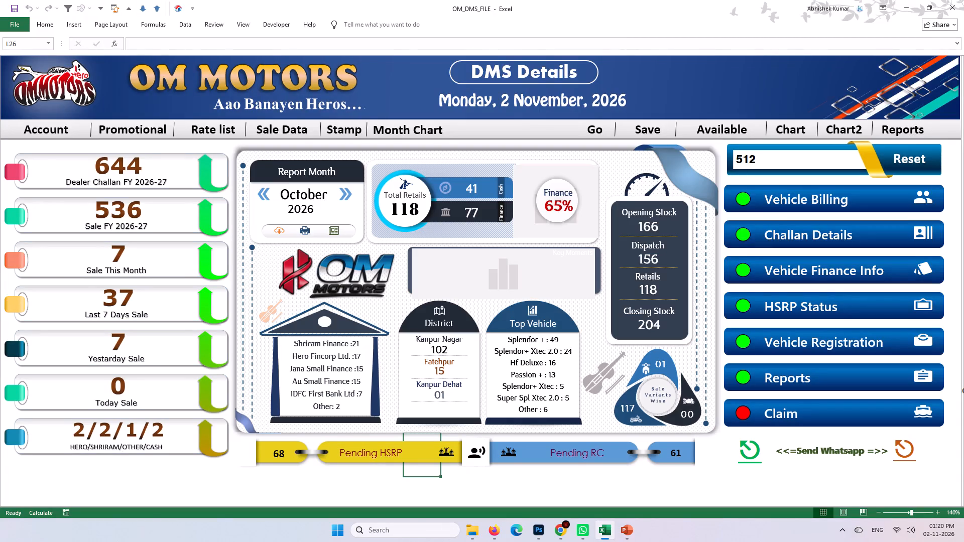
click(264, 196)
click(264, 196)
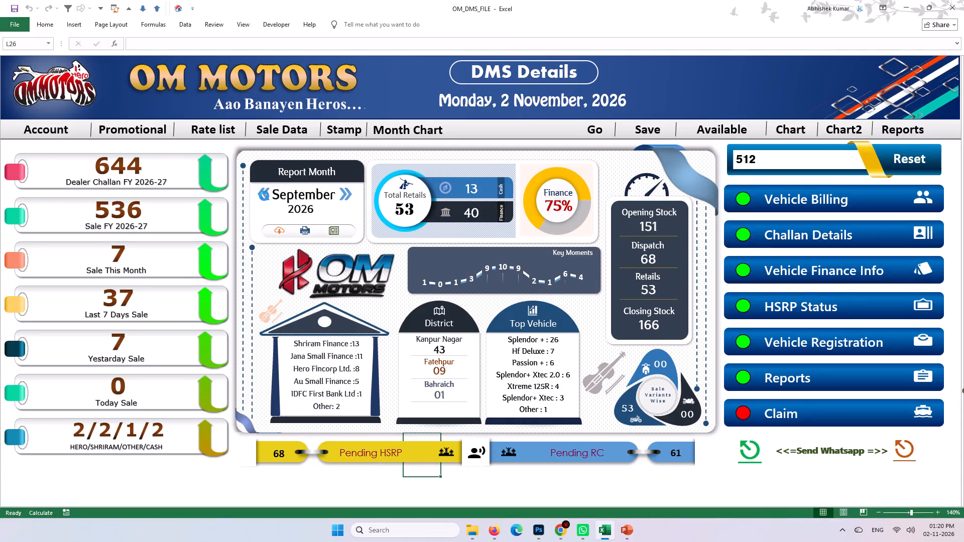
click(264, 196)
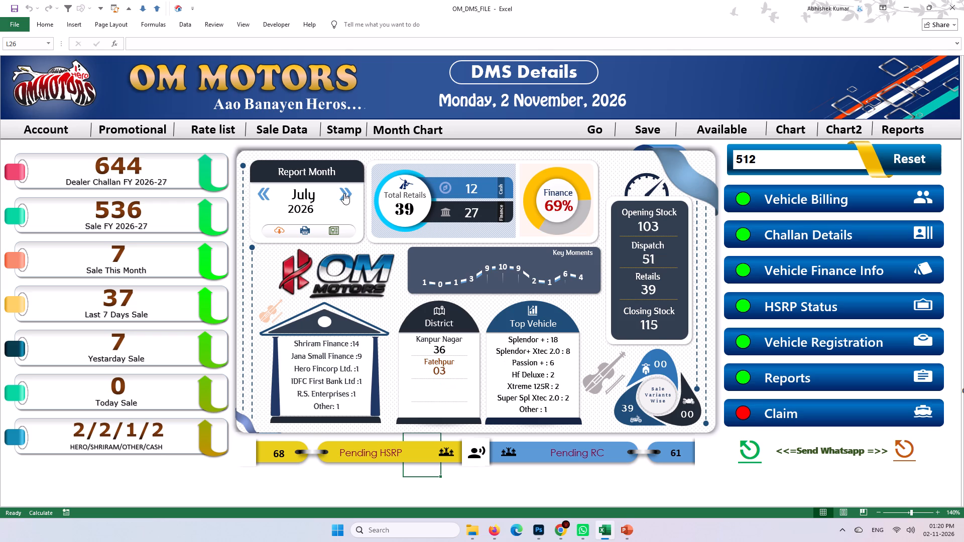
click(344, 193)
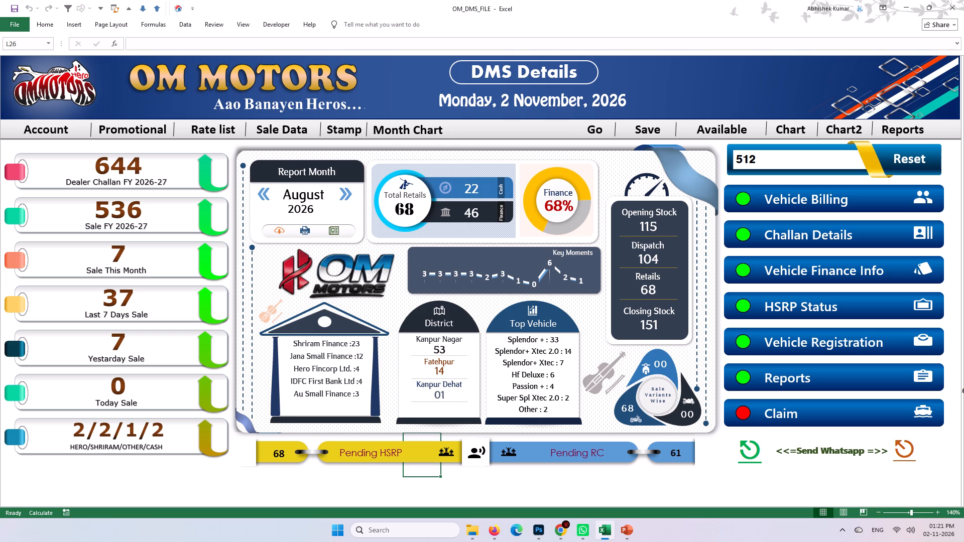
click(345, 196)
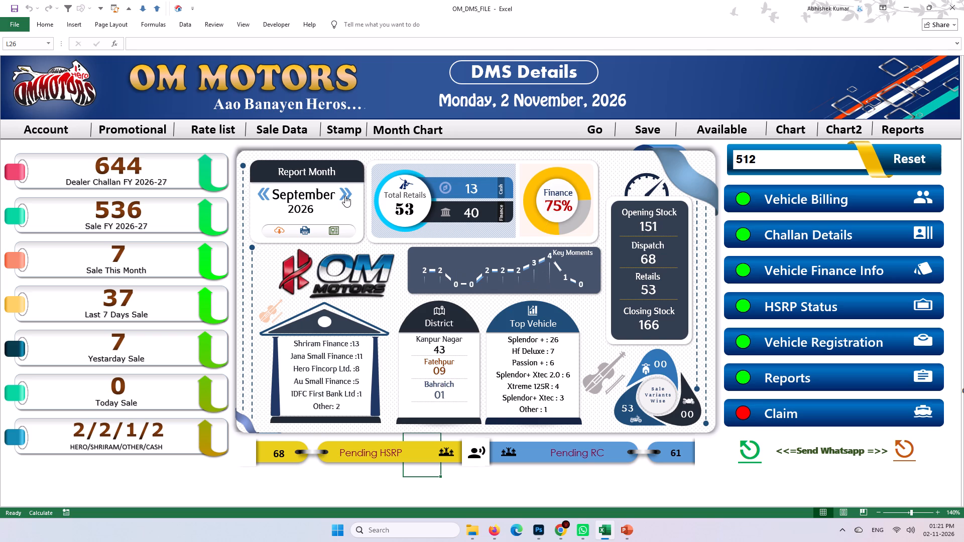
click(345, 196)
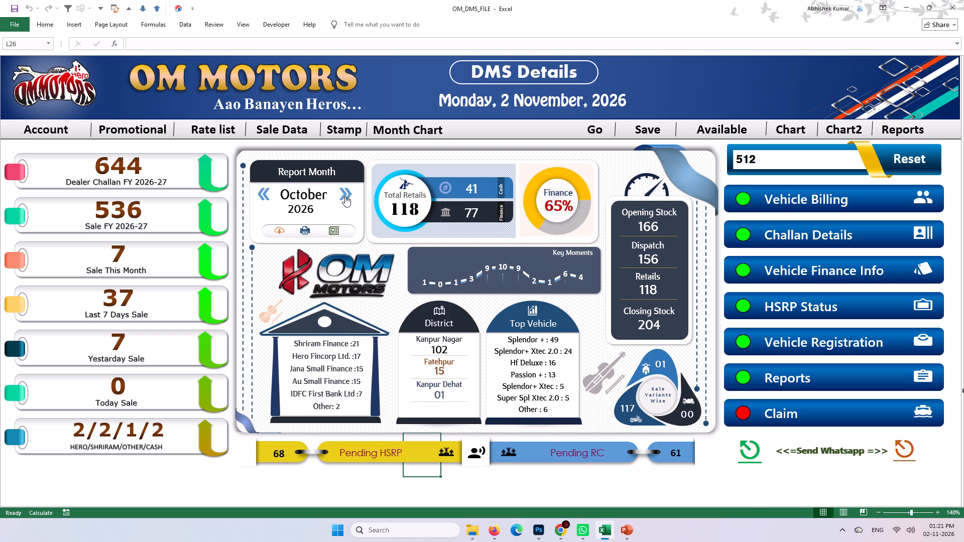
Protect the DMS Details worksheet.
click(218, 24)
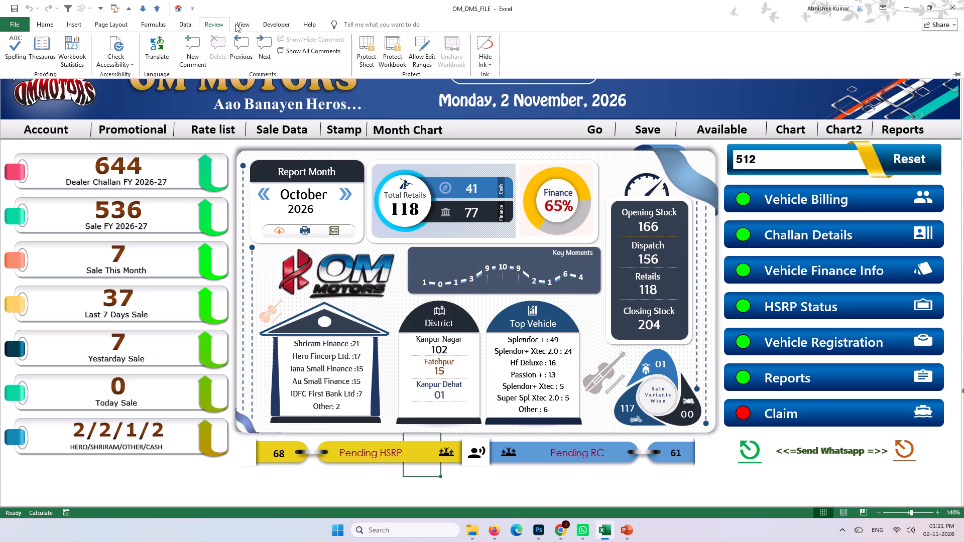
click(361, 53)
click(412, 340)
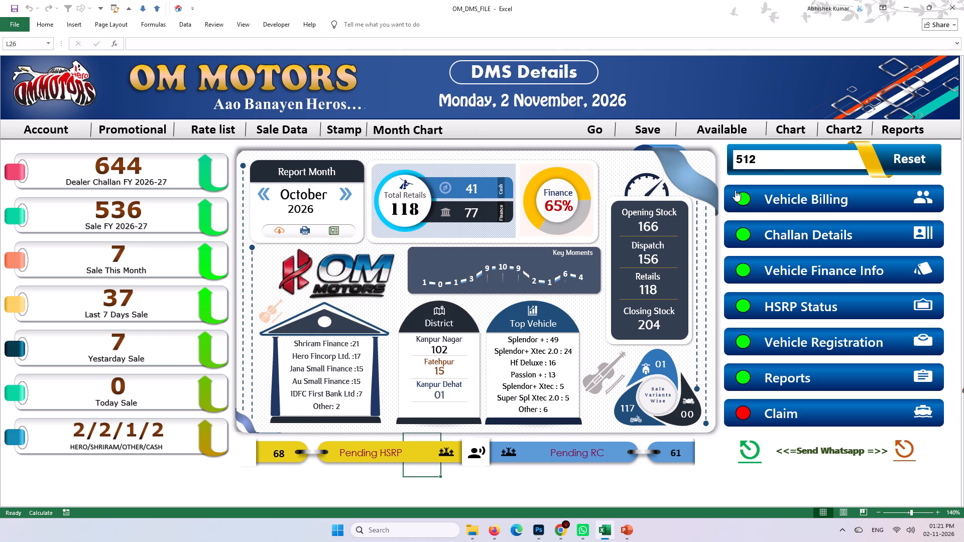
Select the challan number search cell and hide the Month Chart to return to the vehicle record.
click(780, 159)
click(402, 122)
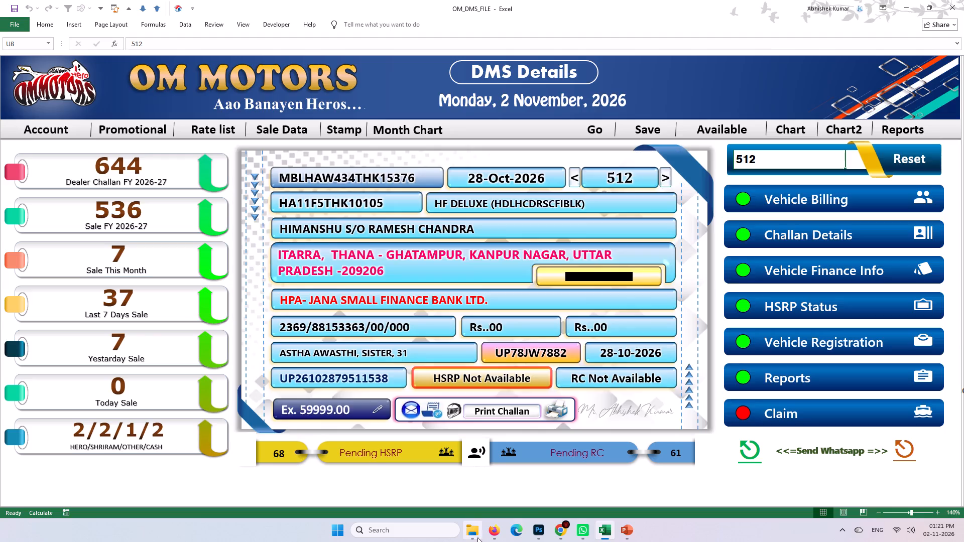
Switch to File Explorer and open the invoice Payout folder on Local Disk E.
click(477, 537)
click(55, 101)
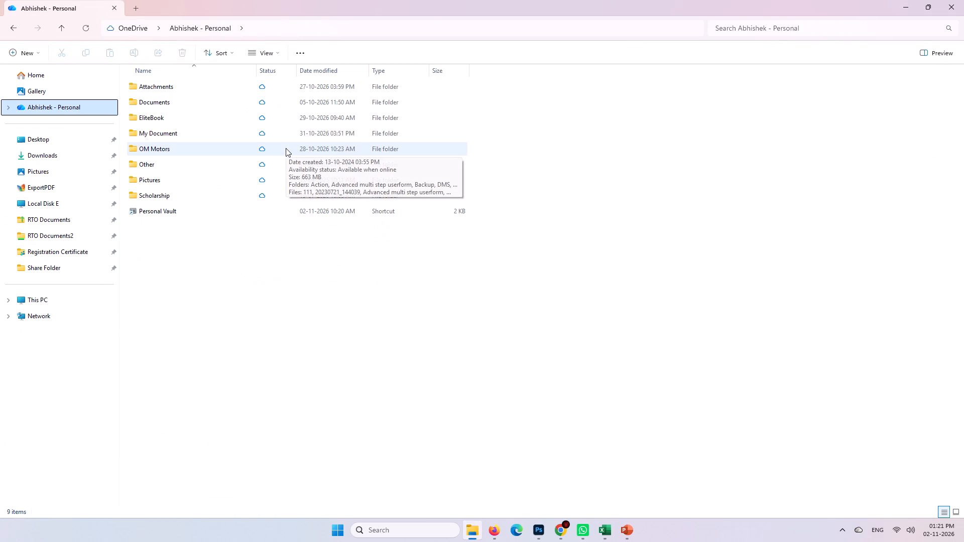
click(91, 206)
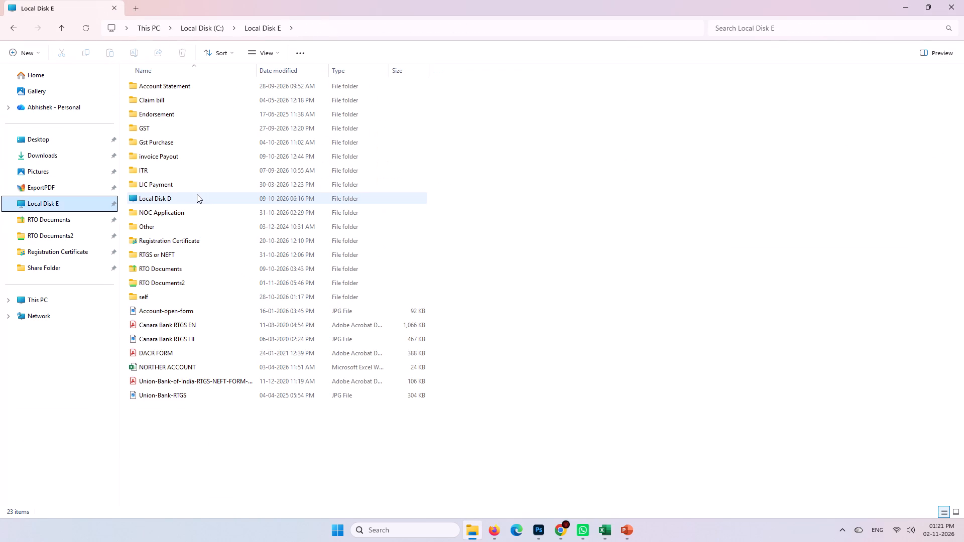
click(194, 195)
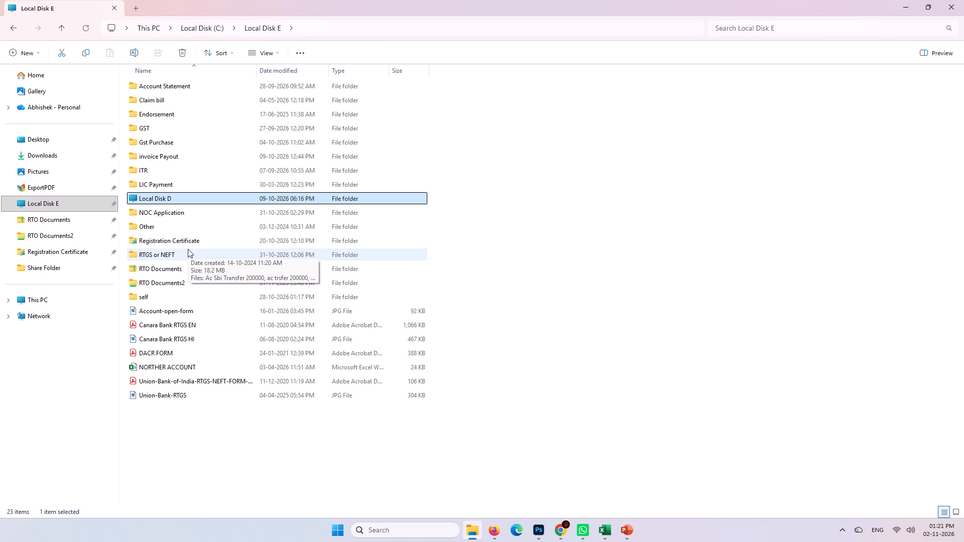
click(188, 249)
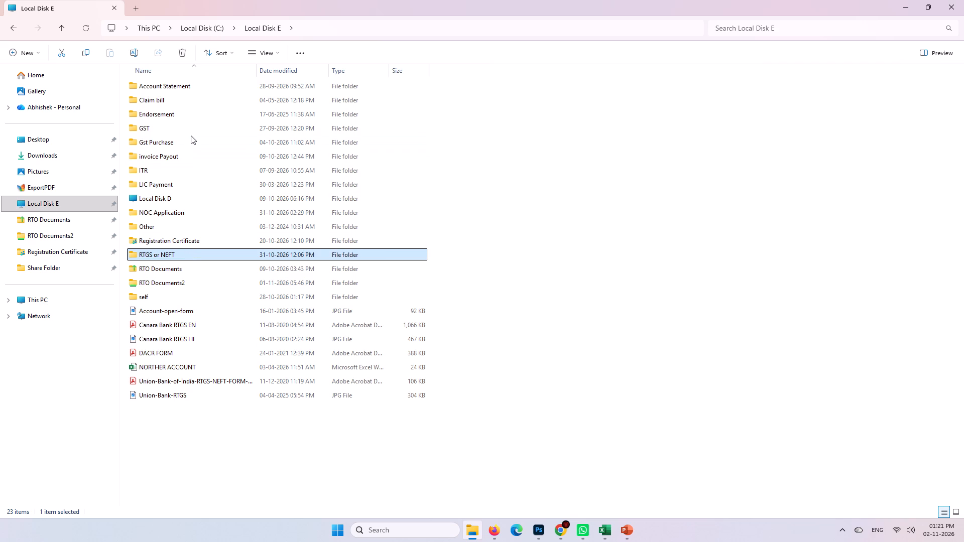
click(179, 223)
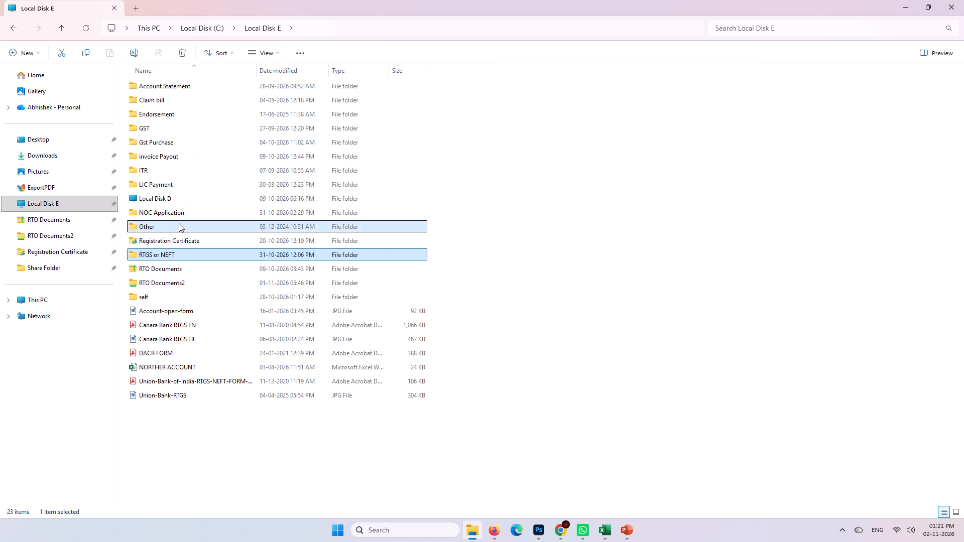
double_click(193, 213)
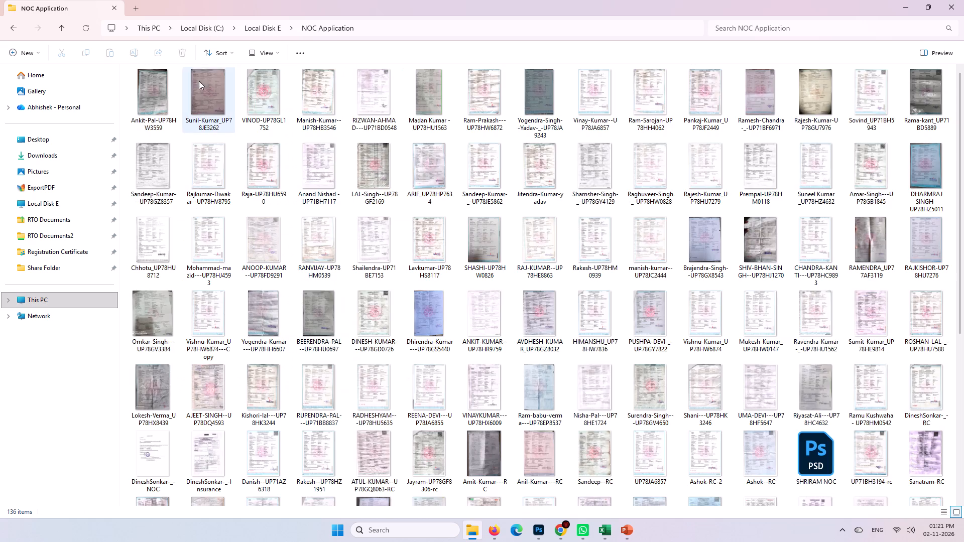
click(267, 30)
scroll(229, 207, up, 3)
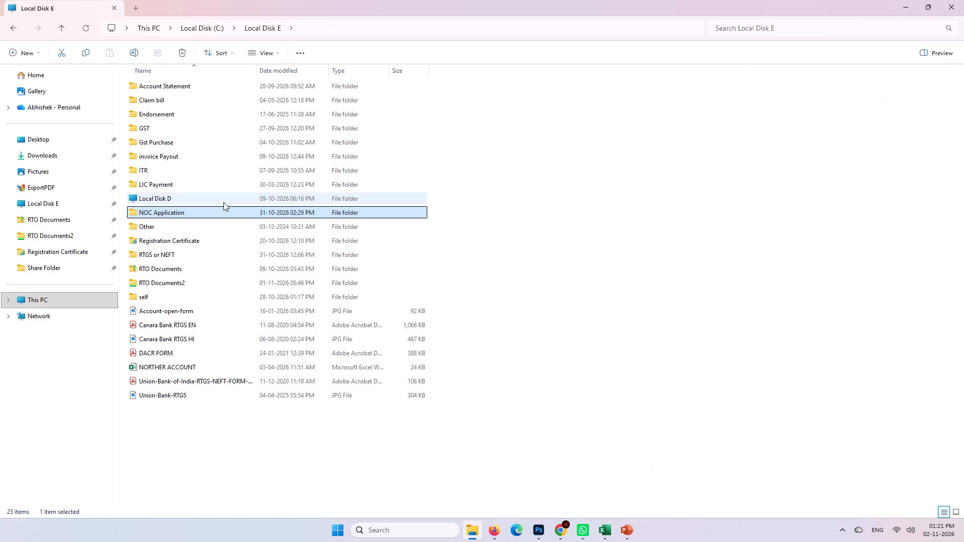
double_click(205, 151)
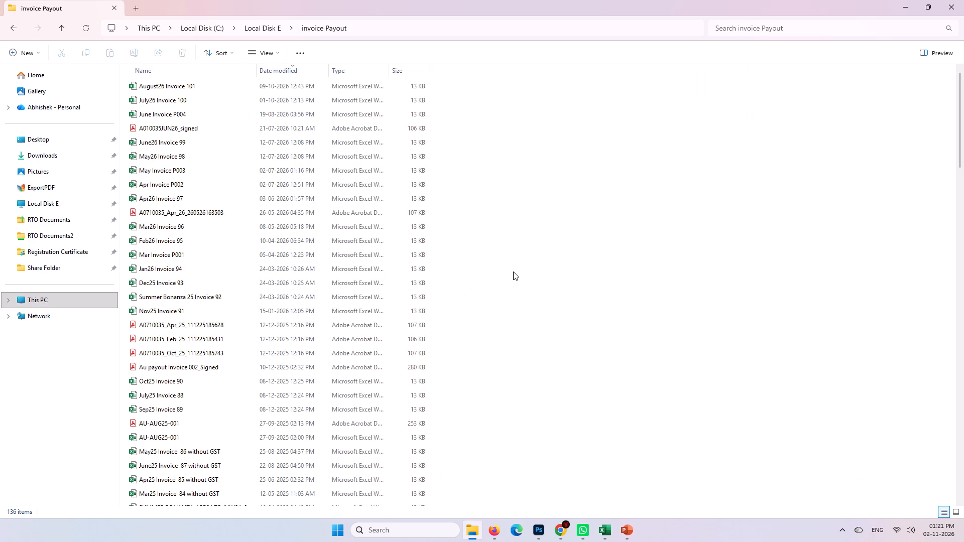
Open the signed invoice PDF A010035JUN26_signed, examine it and close it.
double_click(253, 123)
scroll(685, 404, down, 1)
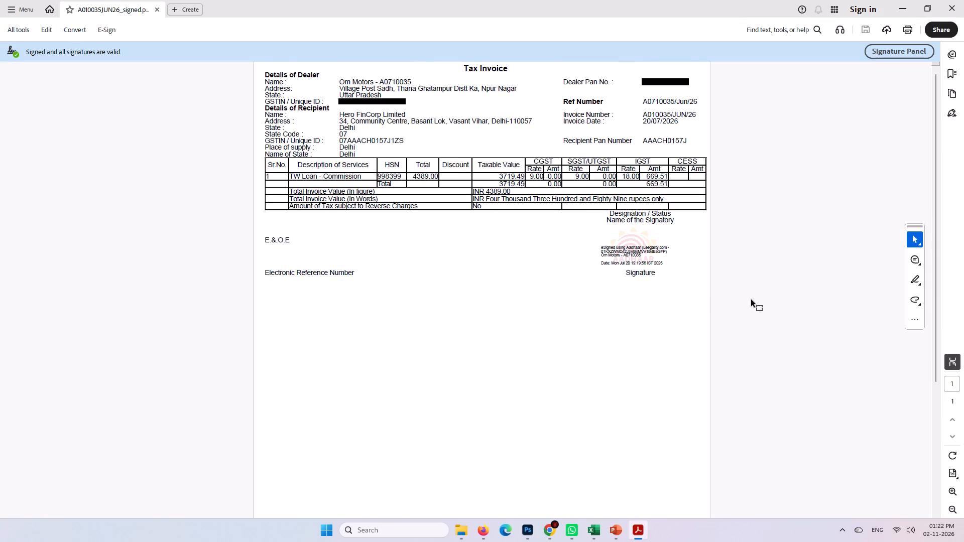
click(963, 0)
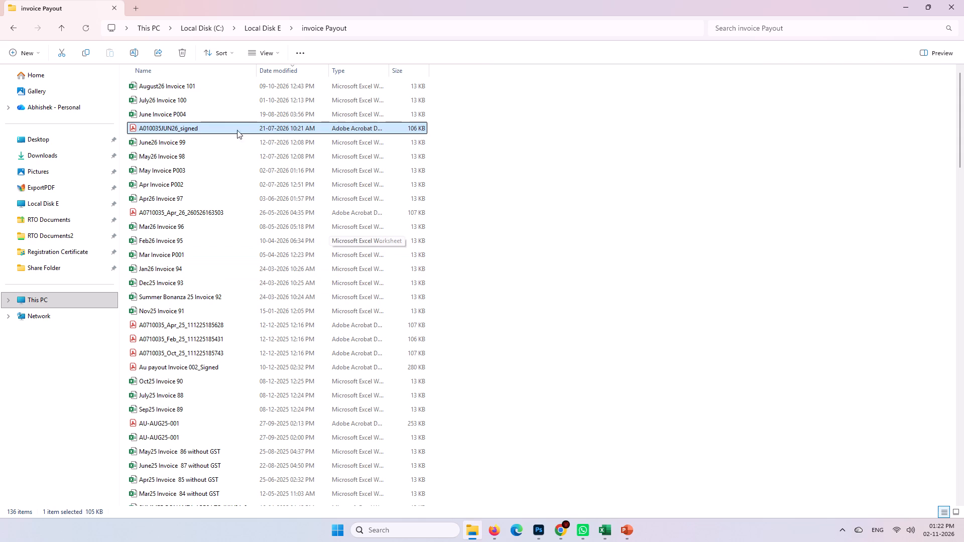
Open the July26 Invoice 100 workbook from the invoice Payout folder with Excel.
click(227, 88)
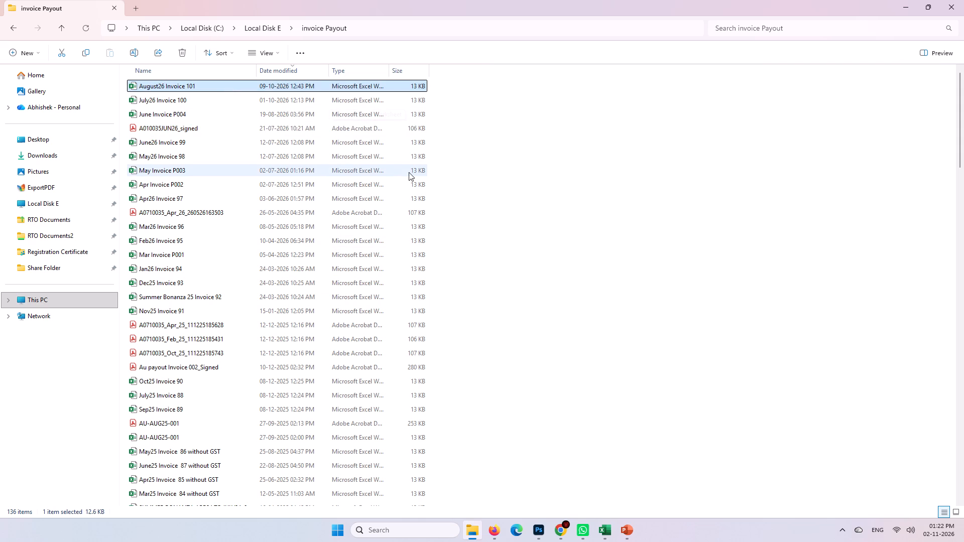
scroll(356, 175, up, 5)
click(230, 101)
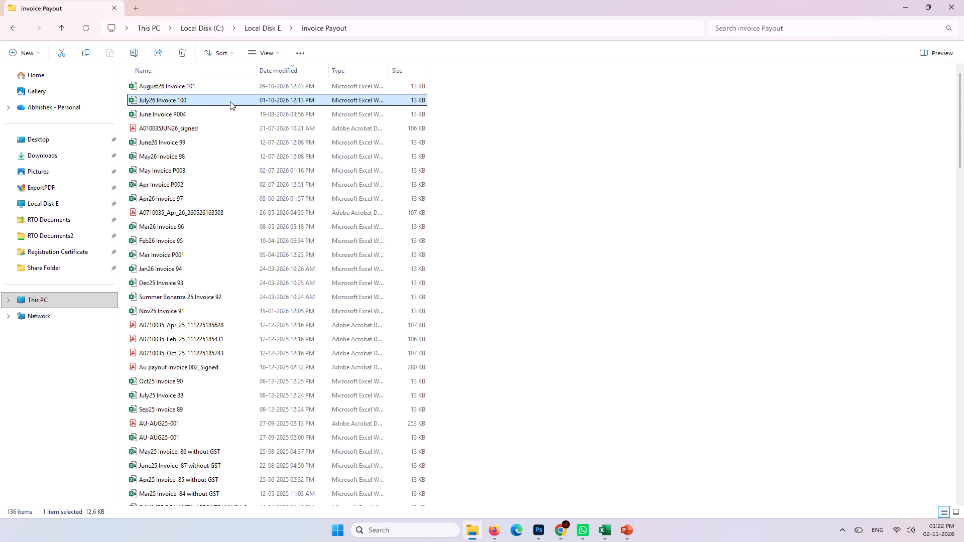
right_click(230, 101)
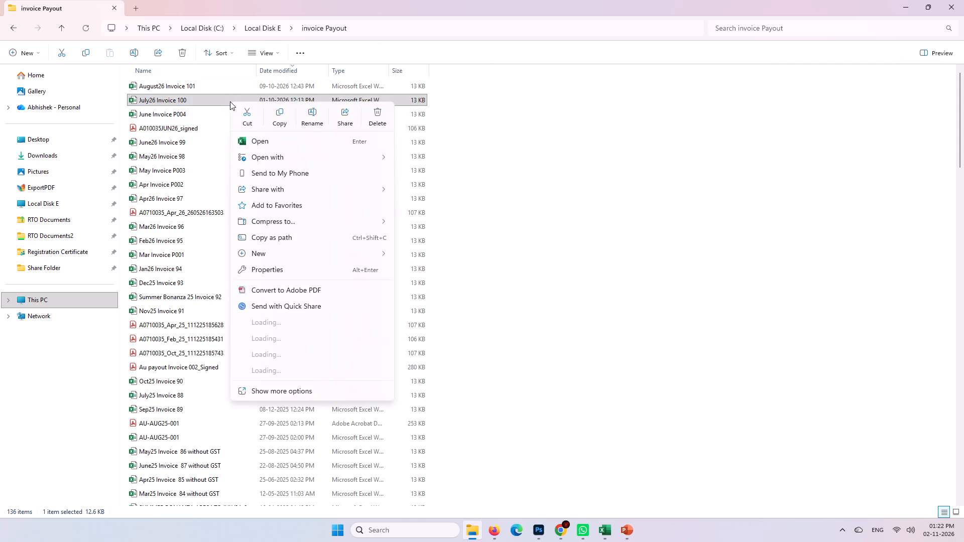
click(281, 161)
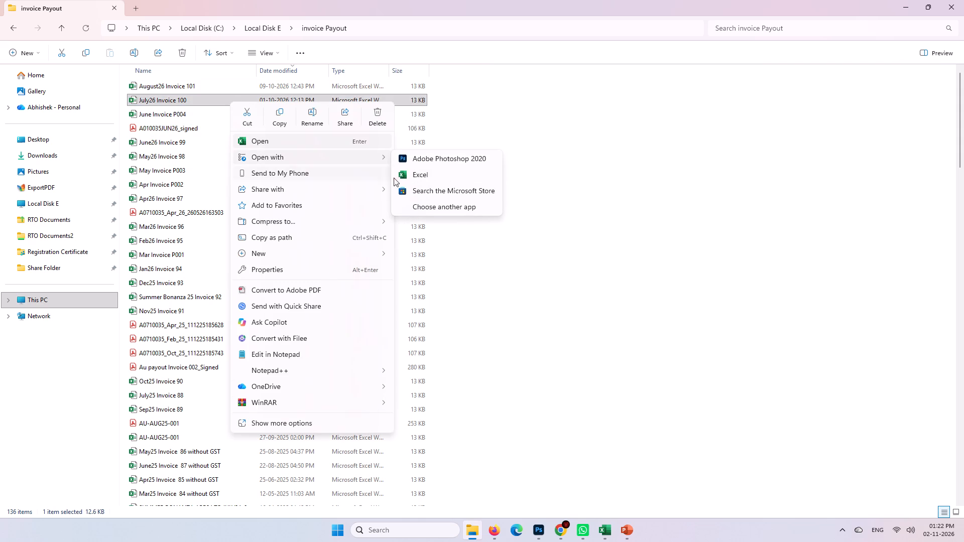
click(436, 175)
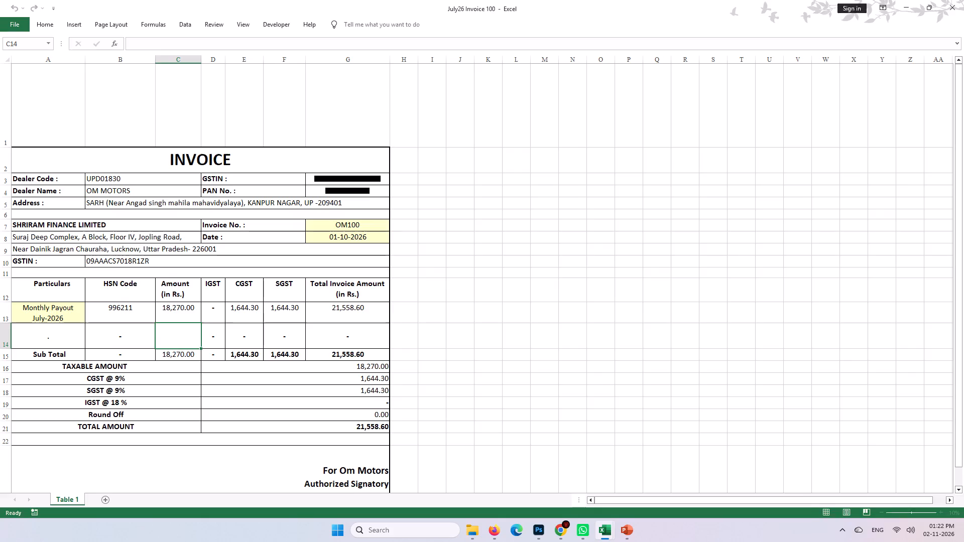
Check the latest invoice file names, then set the invoice number to OM102 and the date to 02-11-2026.
click(352, 223)
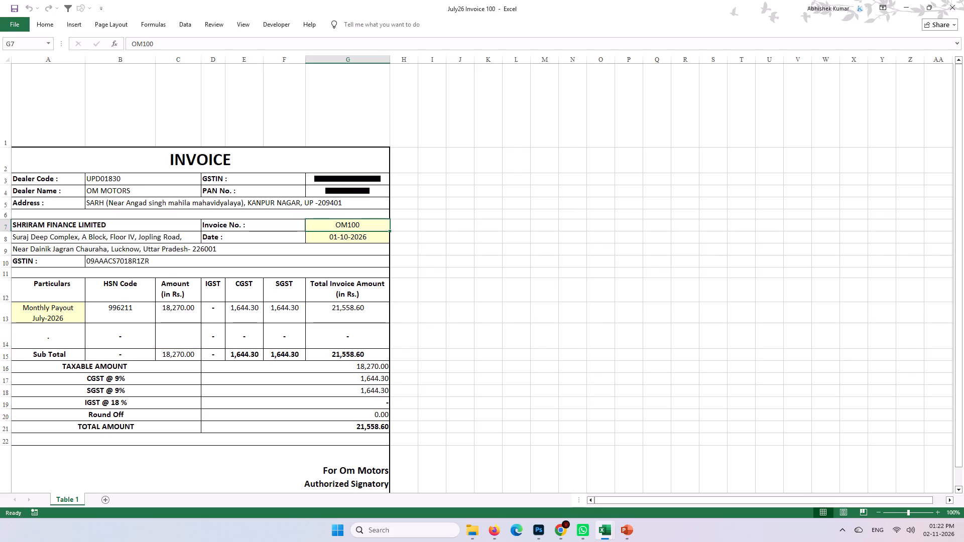
click(474, 541)
scroll(371, 237, up, 6)
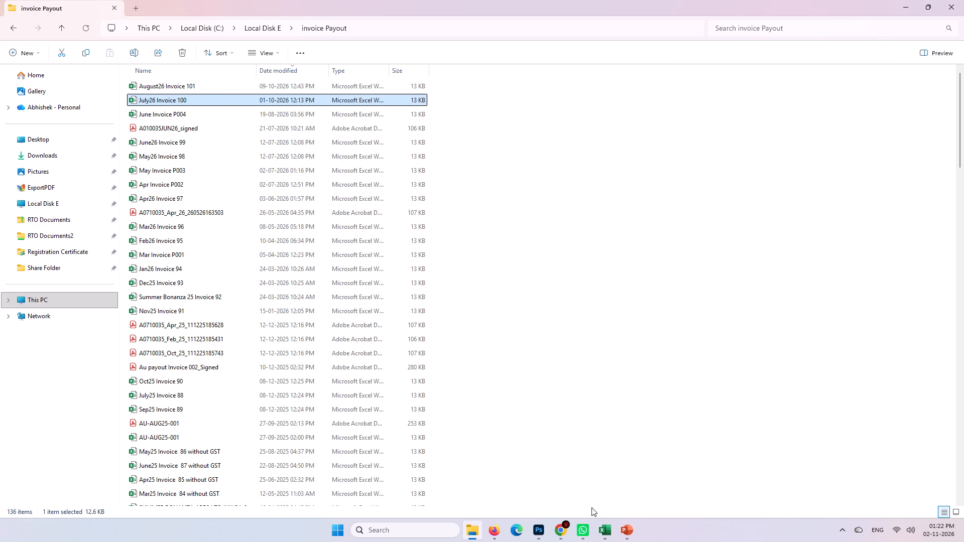
click(662, 484)
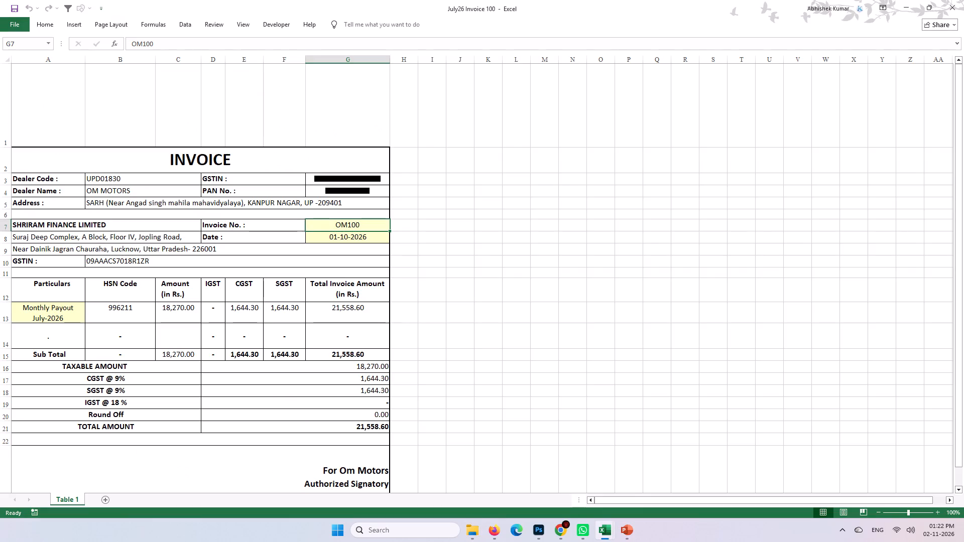
double_click(369, 223)
key(BackSpace)
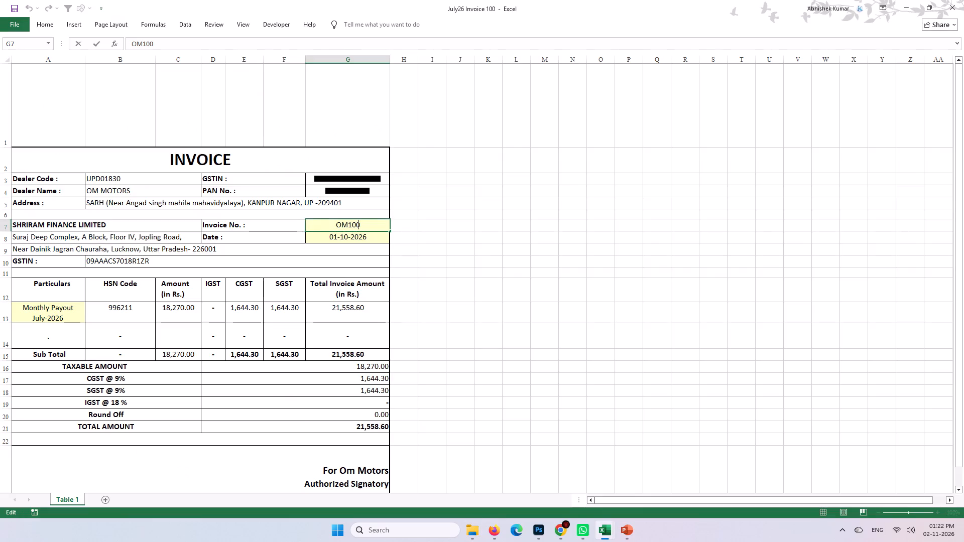
key(2)
key(Return)
key(ctrl+semicolon)
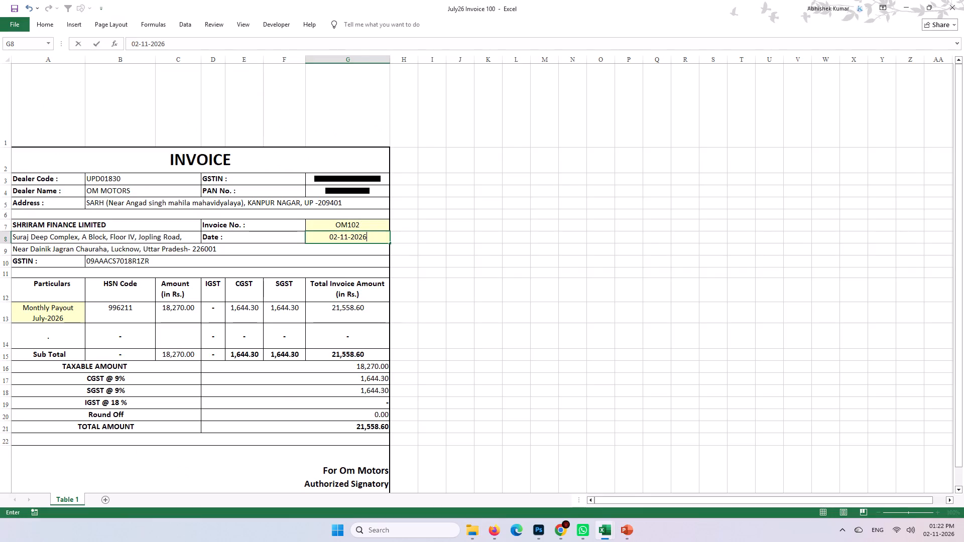
key(Return)
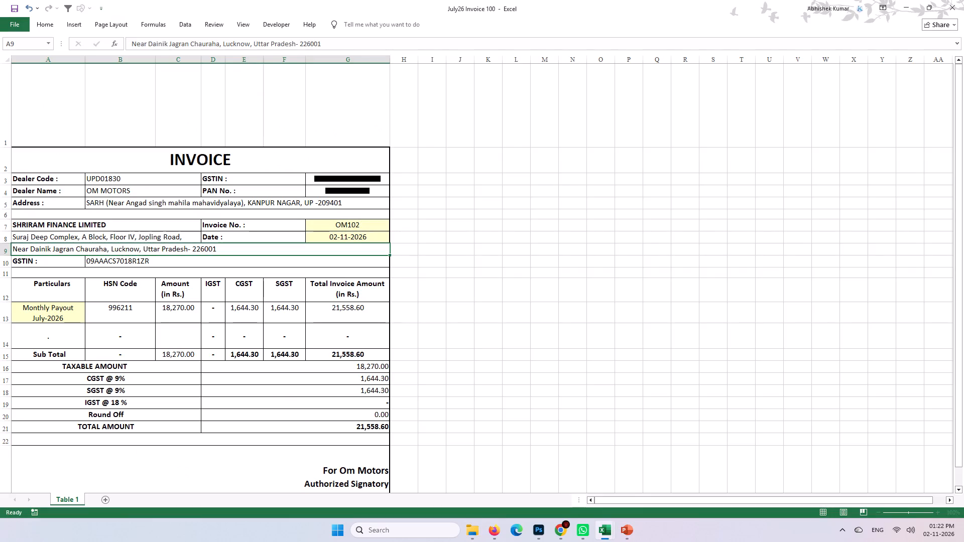
Change the Monthly Payout period in the Particulars cell to Aug-2026.
double_click(44, 318)
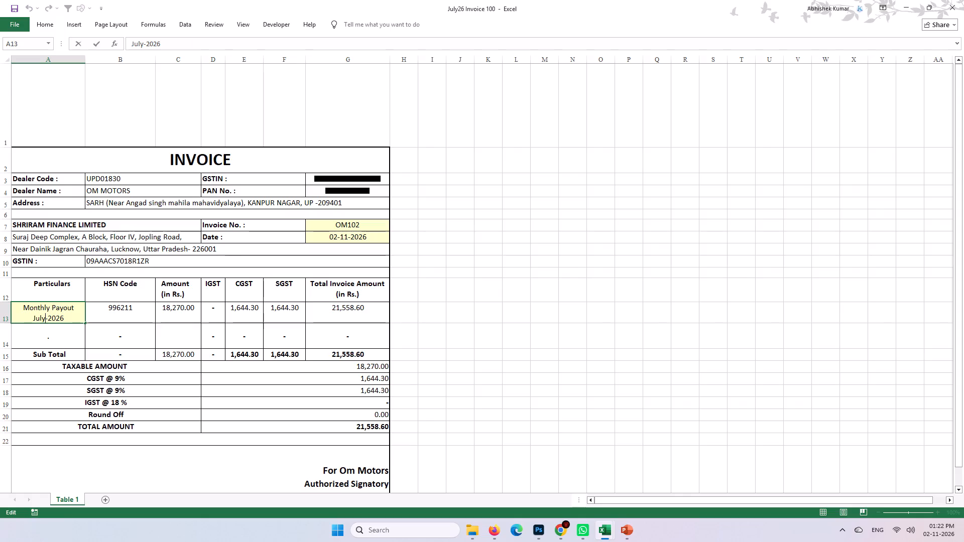
key(BackSpace)
key(BackSpace)
key(BackSpace)
key(BackSpace)
text(Aug)
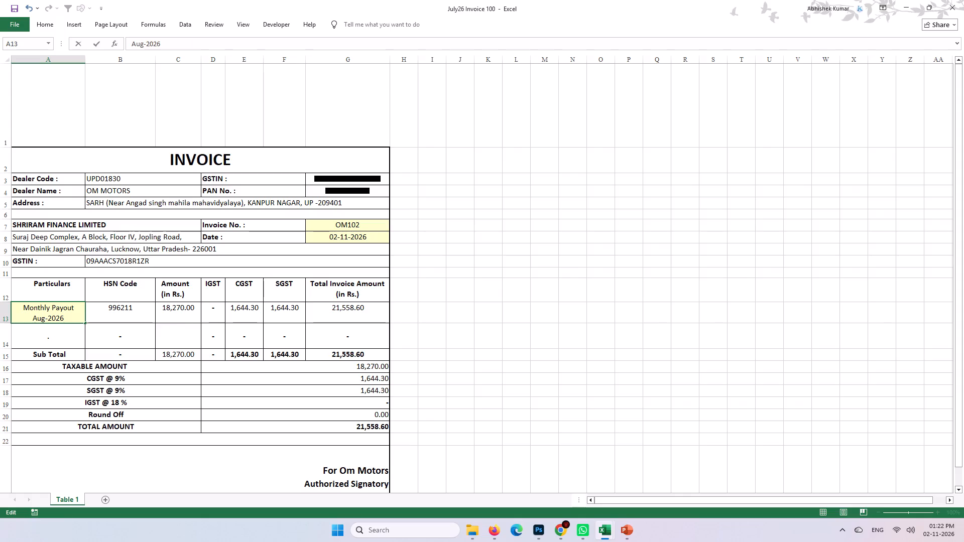
key(Return)
Set the Monthly Payout amount to 51129 and check the rest of the invoice.
key(Up)
key(Right)
key(Right)
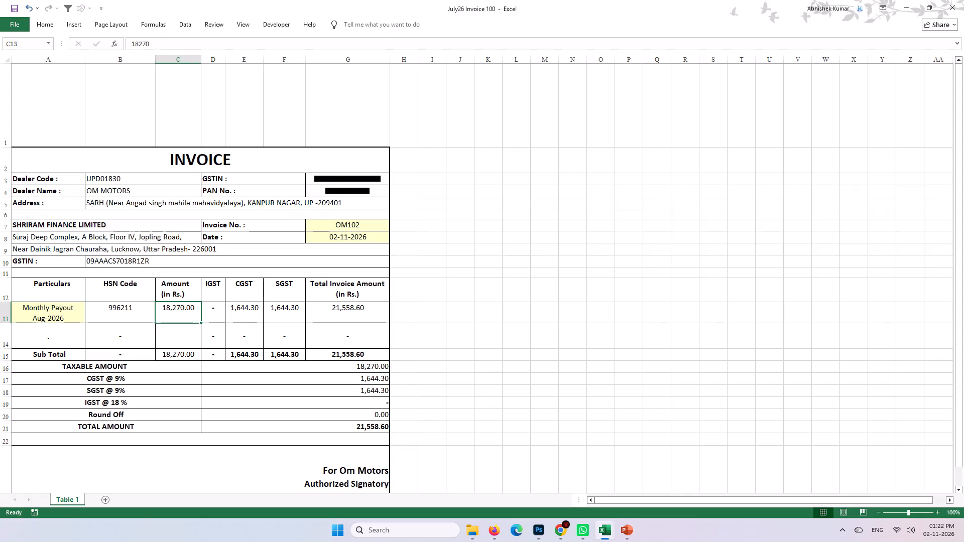
text(51129)
key(Return)
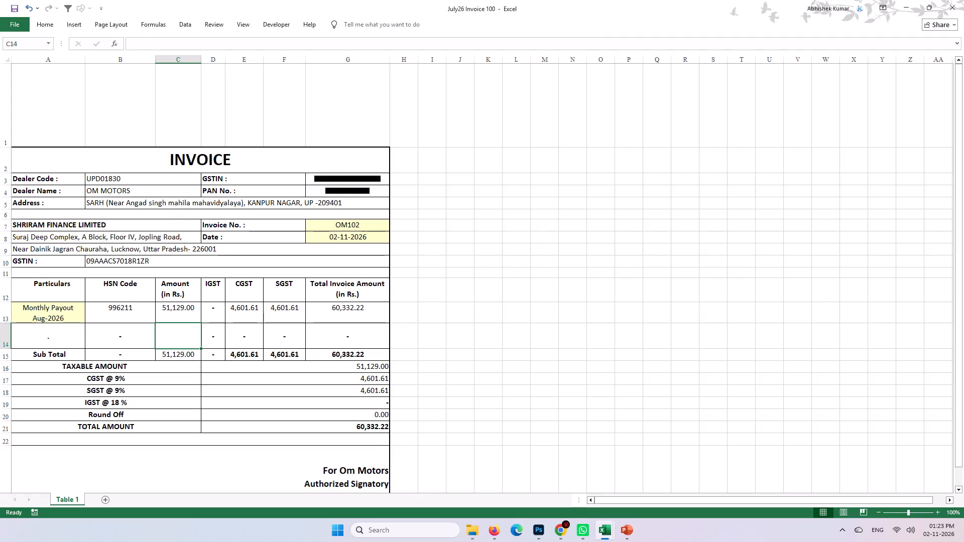
scroll(344, 368, down, 1)
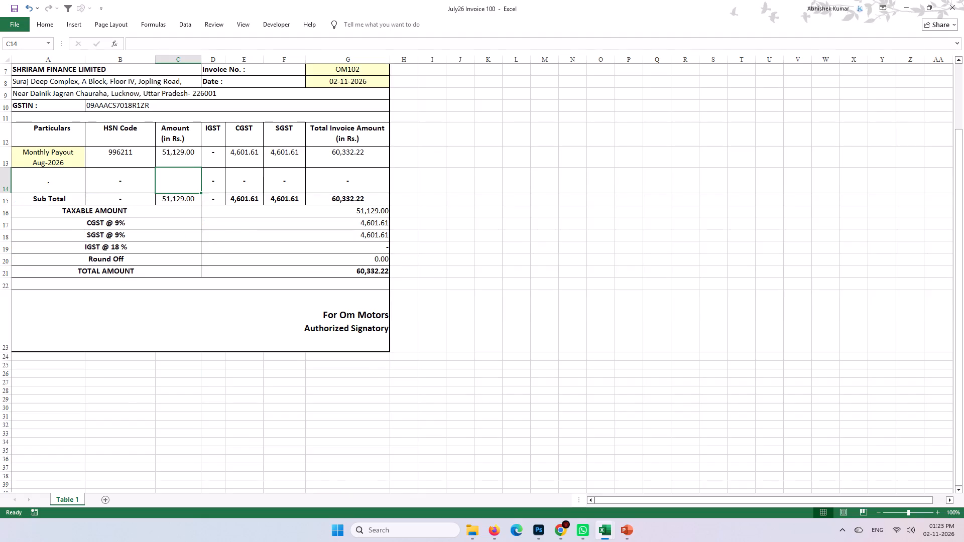
Save the invoice as a new workbook named August26 Invoice 102 in the invoice Payout folder.
scroll(446, 356, up, 4)
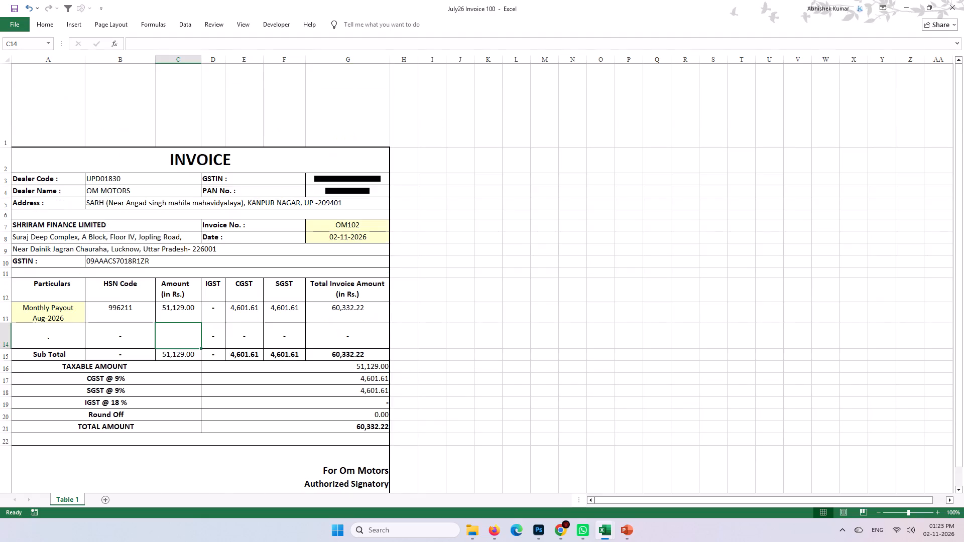
key(F12)
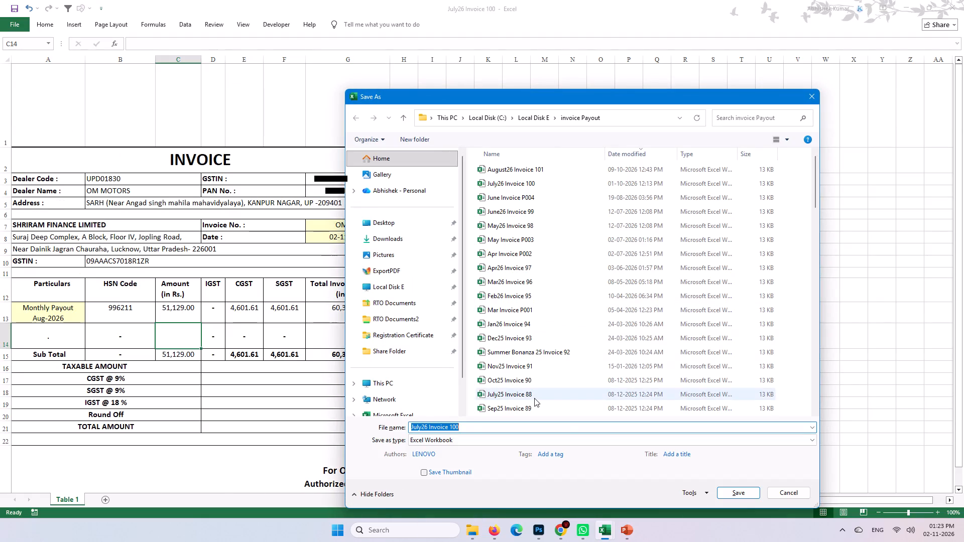
key(Right)
key(shift+Left)
key(2)
key(Left)
key(Left)
key(Left)
key(Left)
key(Left)
key(Left)
key(Left)
key(Left)
key(Left)
key(Left)
key(Left)
key(Left)
key(Left)
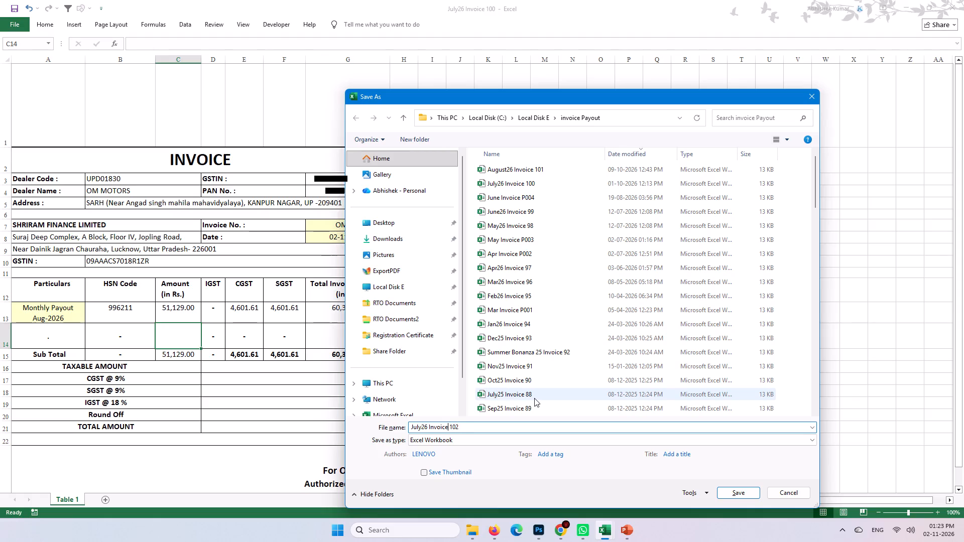
key(Left)
key(shift+Left)
key(shift+Left)
key(shift+Left)
key(shift+Left)
text(Aug)
text(ust)
key(Return)
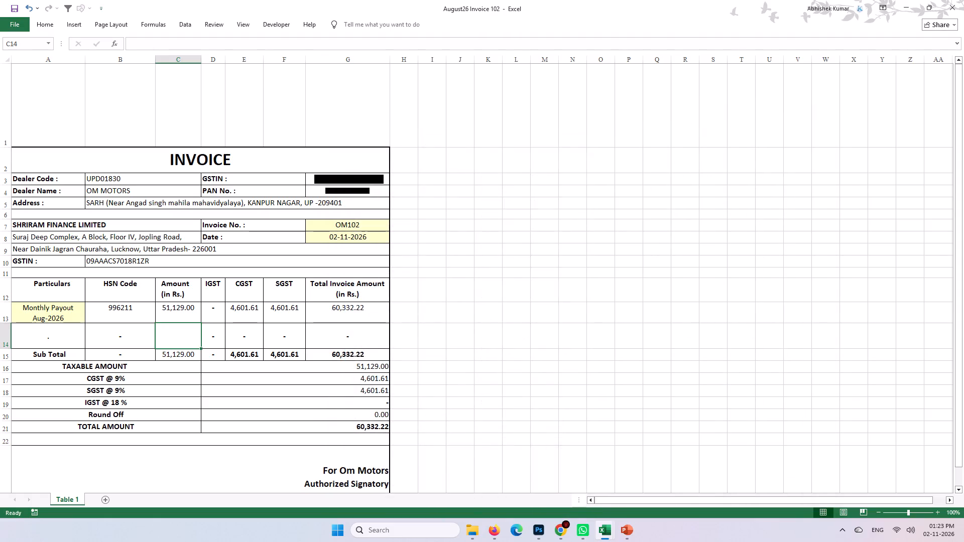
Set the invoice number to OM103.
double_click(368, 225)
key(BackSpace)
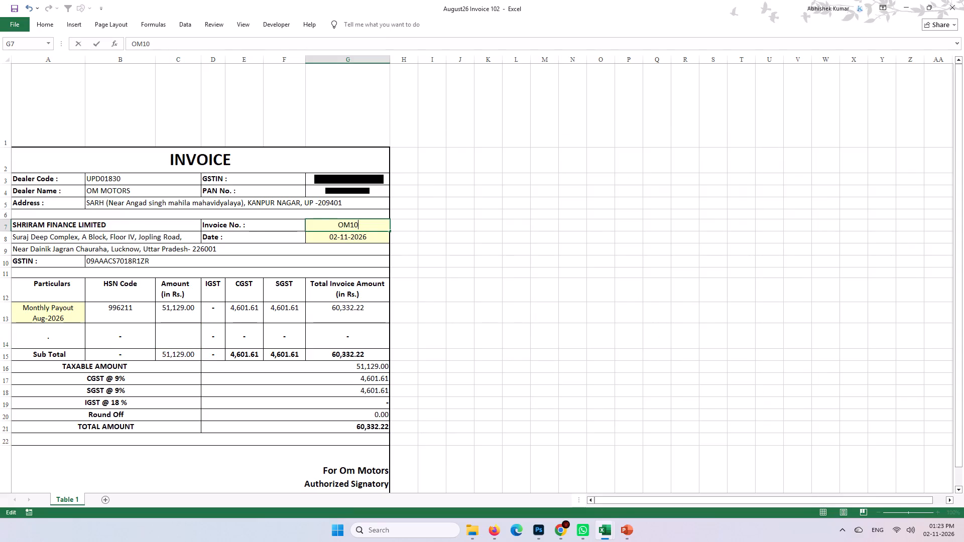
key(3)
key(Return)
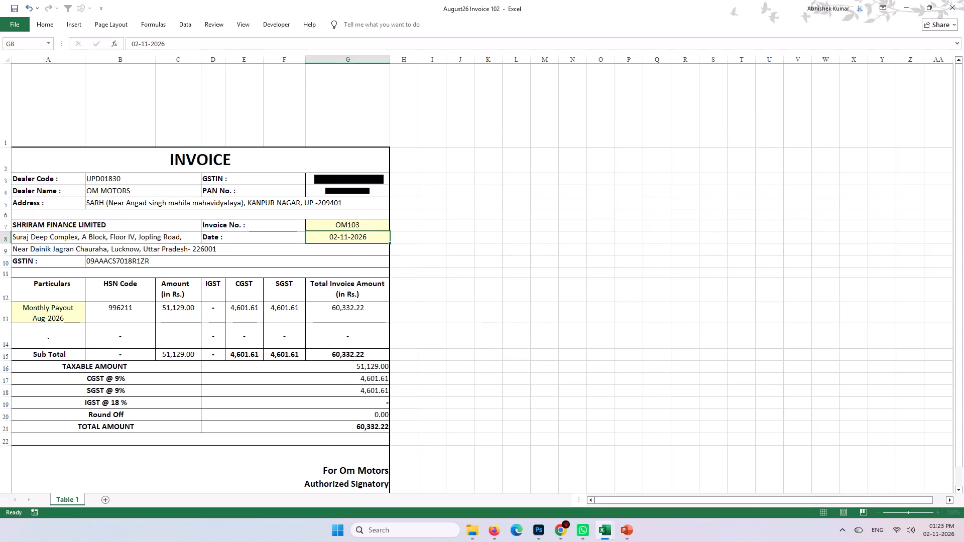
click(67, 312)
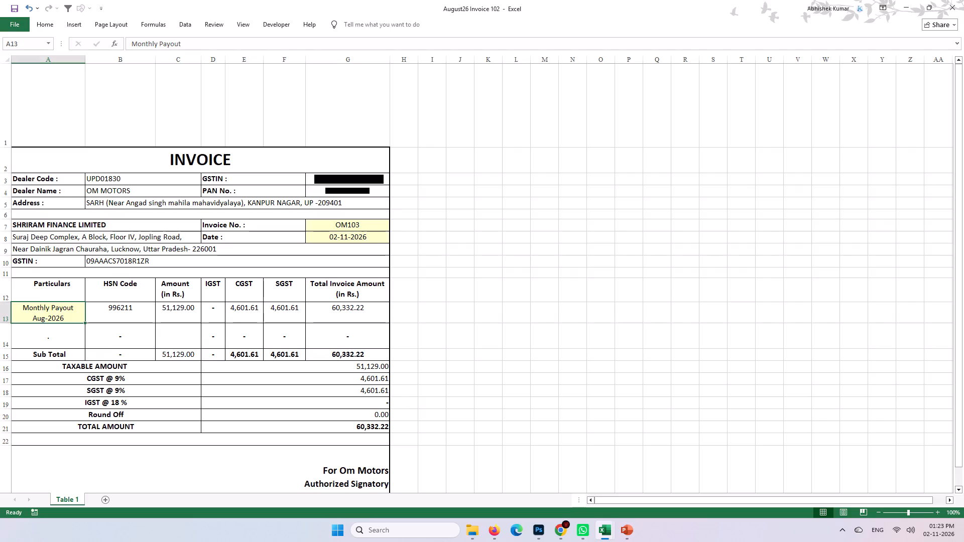
Set the invoice number to OM104.
double_click(372, 224)
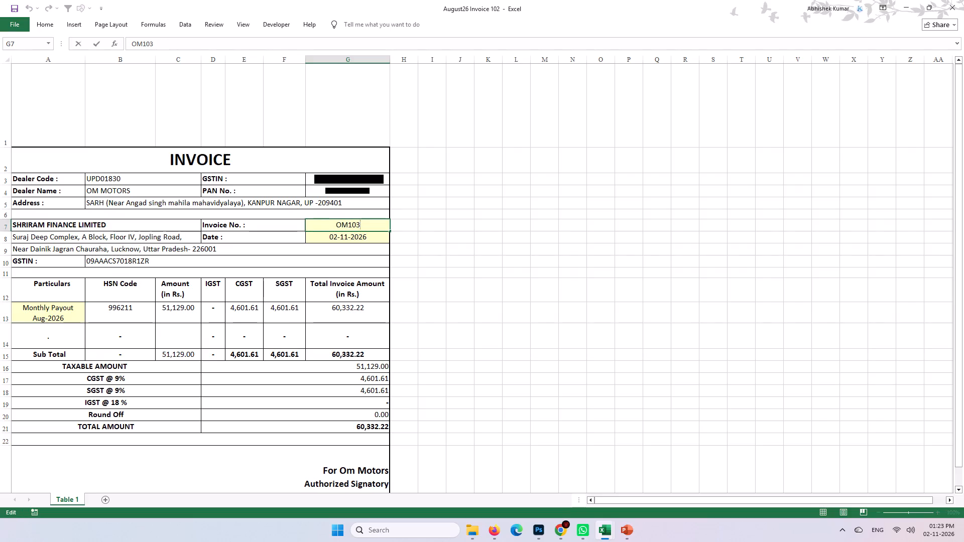
key(BackSpace)
key(4)
key(Return)
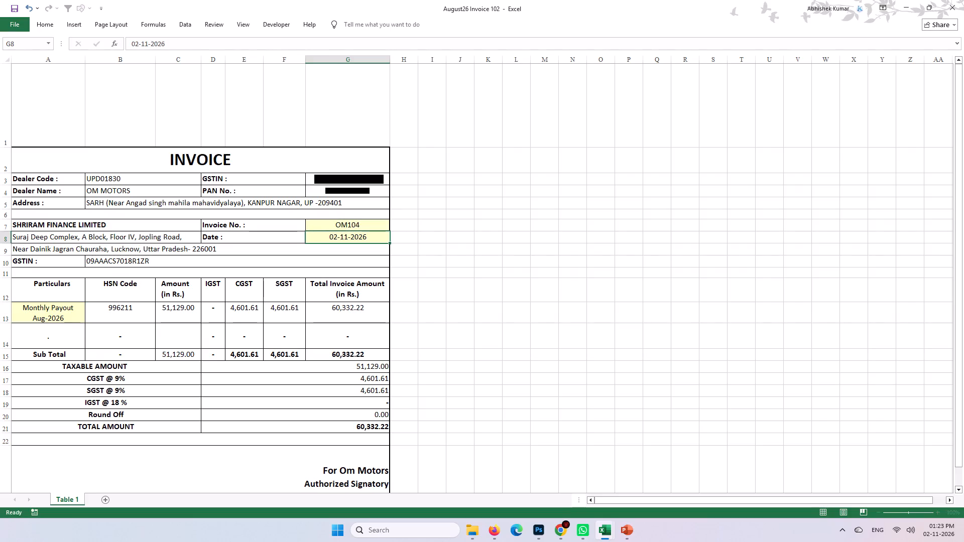
Change the Monthly Payout period in the Particulars cell to Sep-2026 and set its amount to 4555.
double_click(58, 315)
drag(45, 318, 44, 317)
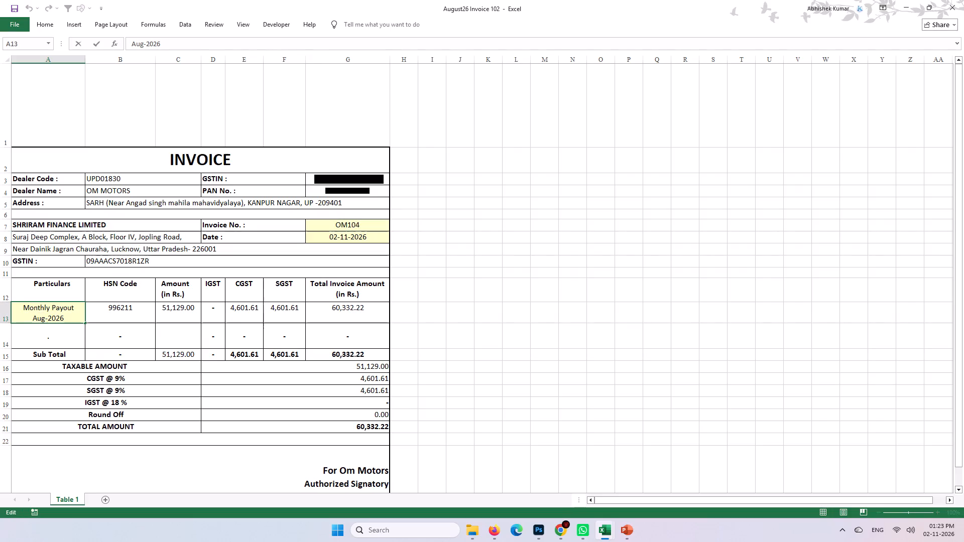
drag(44, 317, 34, 316)
text(Sep)
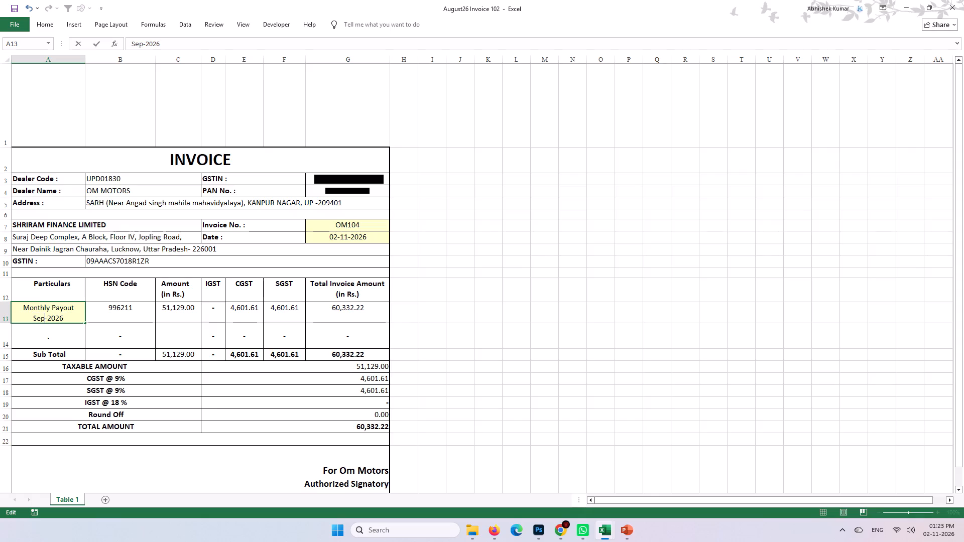
click(182, 306)
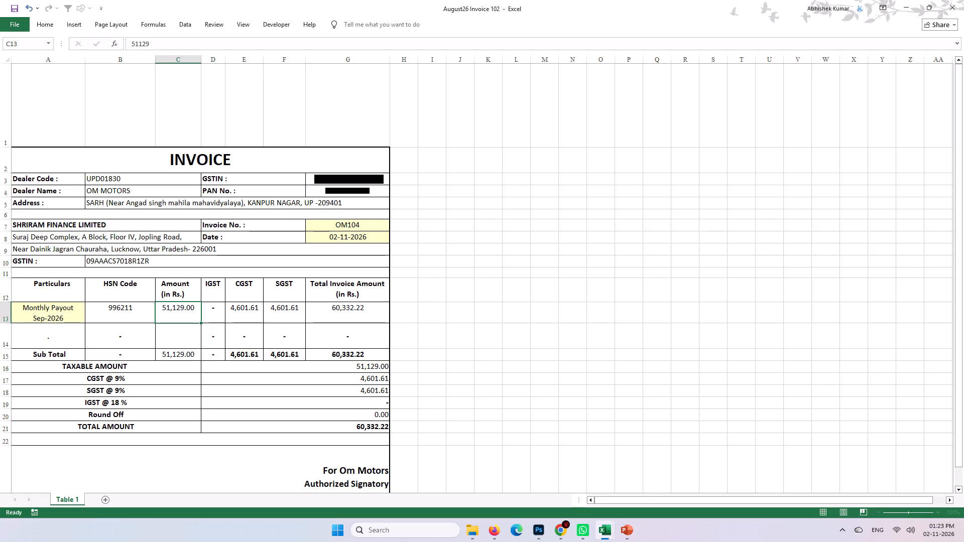
text(4555)
key(Return)
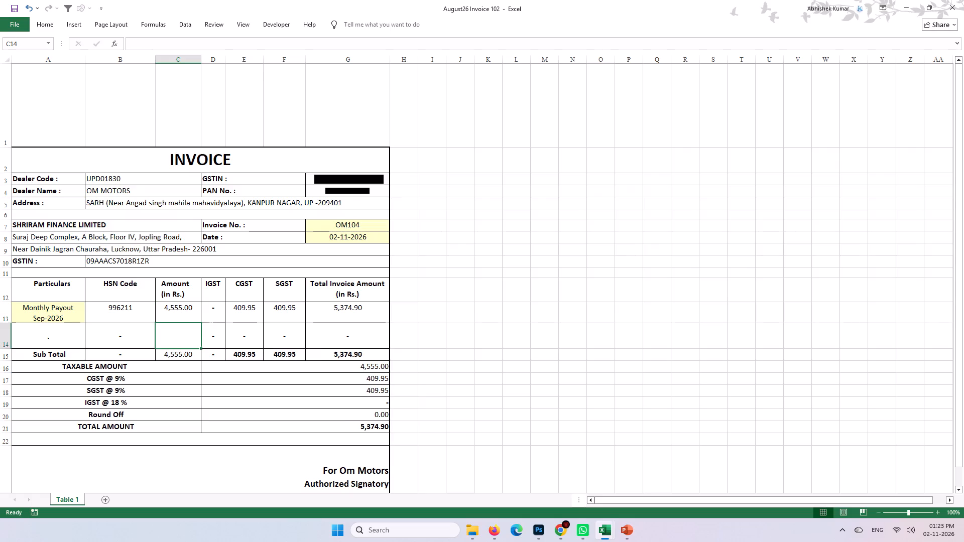
Save the invoice as a new workbook named Sep26 Invoice 104 in the invoice Payout folder.
key(F12)
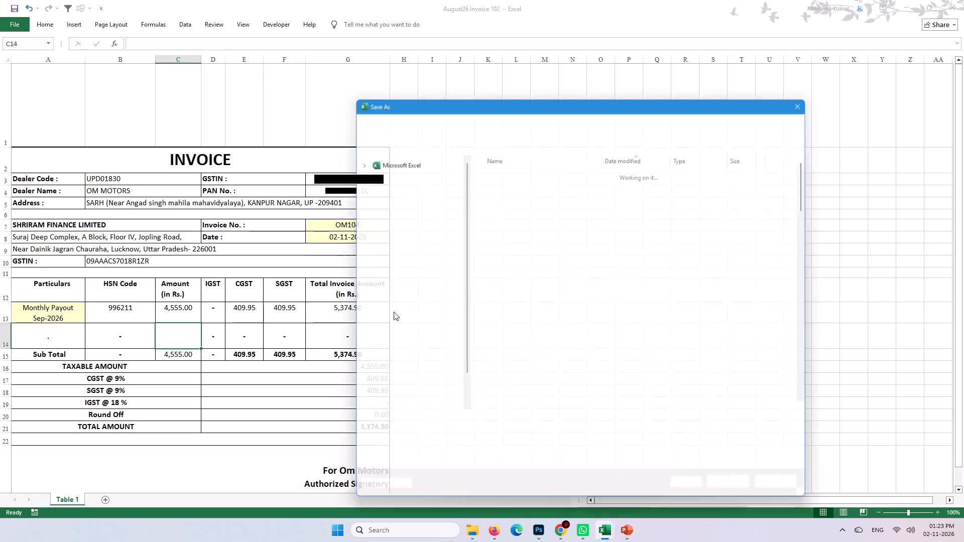
key(Left)
key(shift+Right)
key(shift+Right)
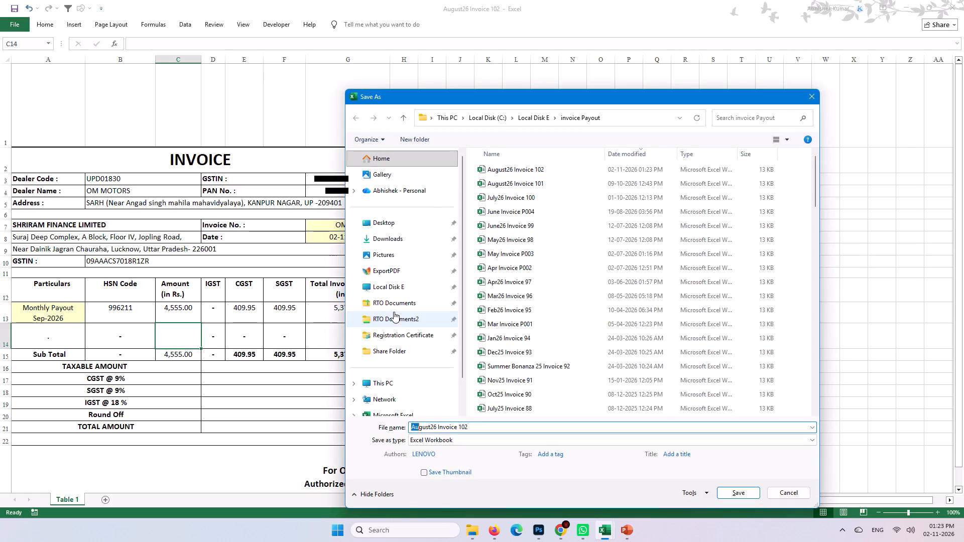
key(shift+Right)
key(shift+Right)
key(shift+Right)
key(shift+Right)
text(Se)
key(p)
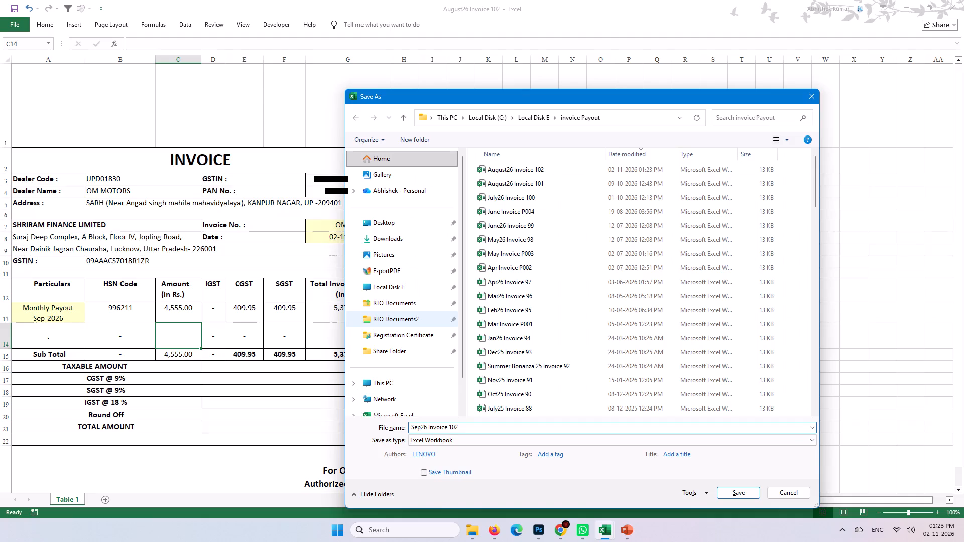
key(0)
key(Right)
key(BackSpace)
key(BackSpace)
key(2)
key(Right)
key(Right)
key(Right)
key(Right)
key(Right)
key(Right)
key(Right)
key(Right)
key(Right)
key(Right)
key(Right)
key(Right)
key(shift+Right)
key(4)
key(Return)
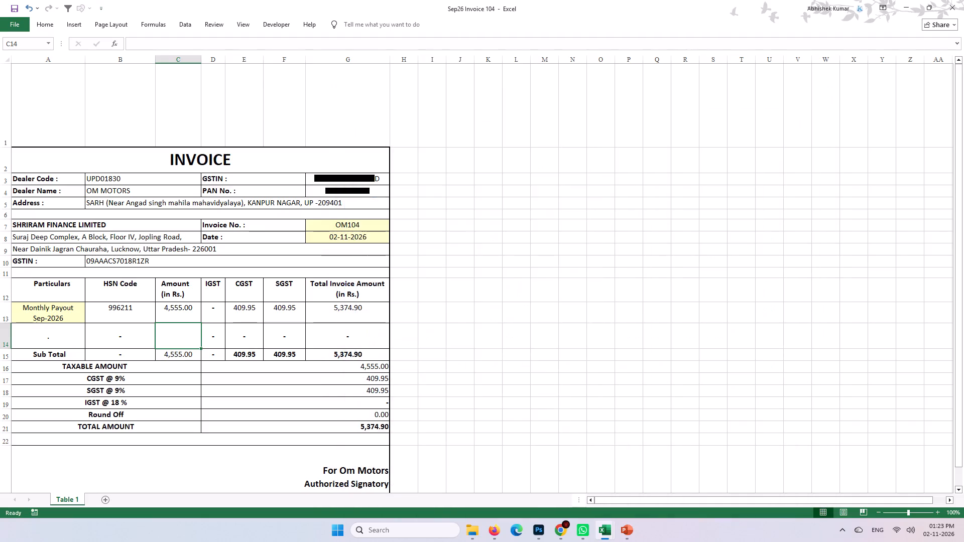
Set the invoice number to OM103 for the next invoice.
double_click(371, 225)
key(BackSpace)
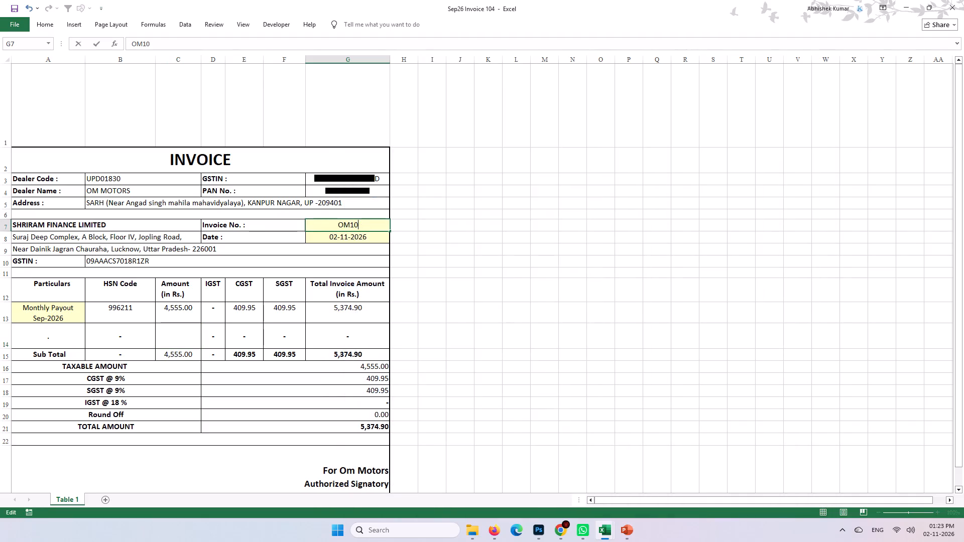
key(3)
key(Return)
Replace the Monthly Payout text in the Particulars cell with SUMMER BONANZA SCHEME (Apr26 to Jul26).
click(69, 312)
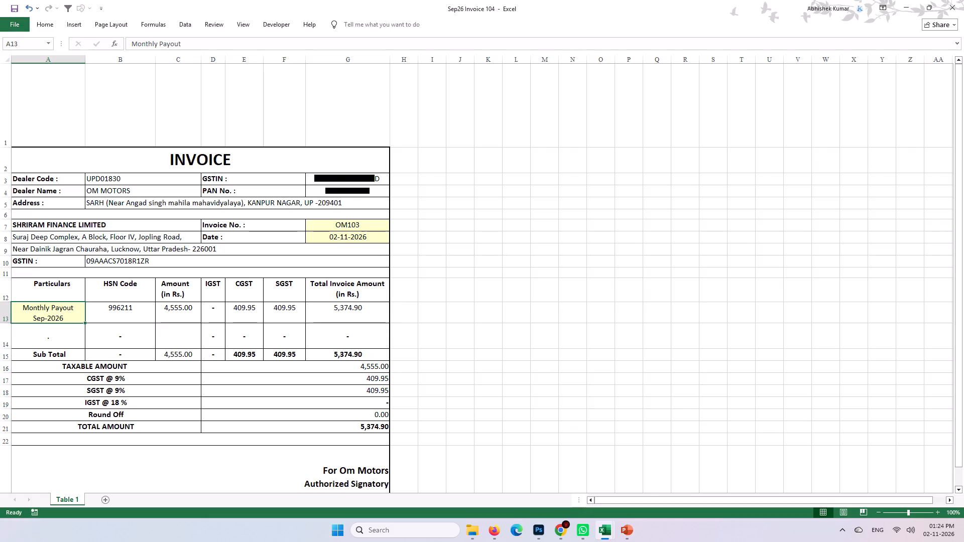
text(S8M)
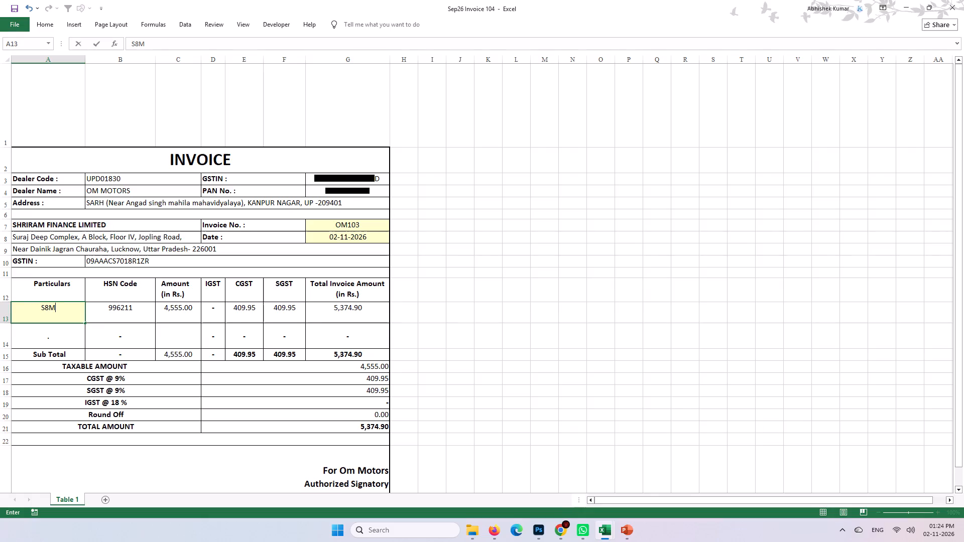
key(BackSpace)
key(BackSpace)
text(8MM)
key(BackSpace)
key(BackSpace)
key(BackSpace)
text(UMM)
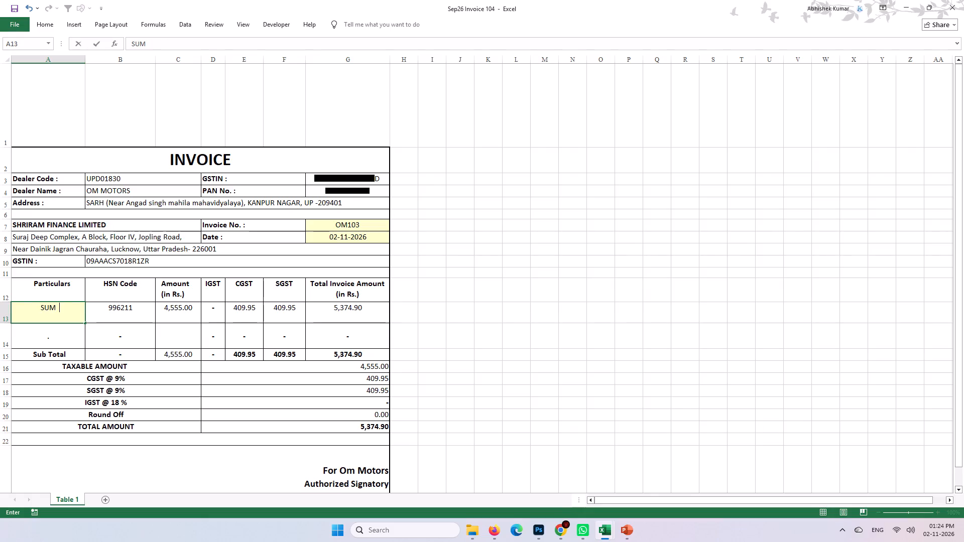
text(ER BONANZA SCHEME)
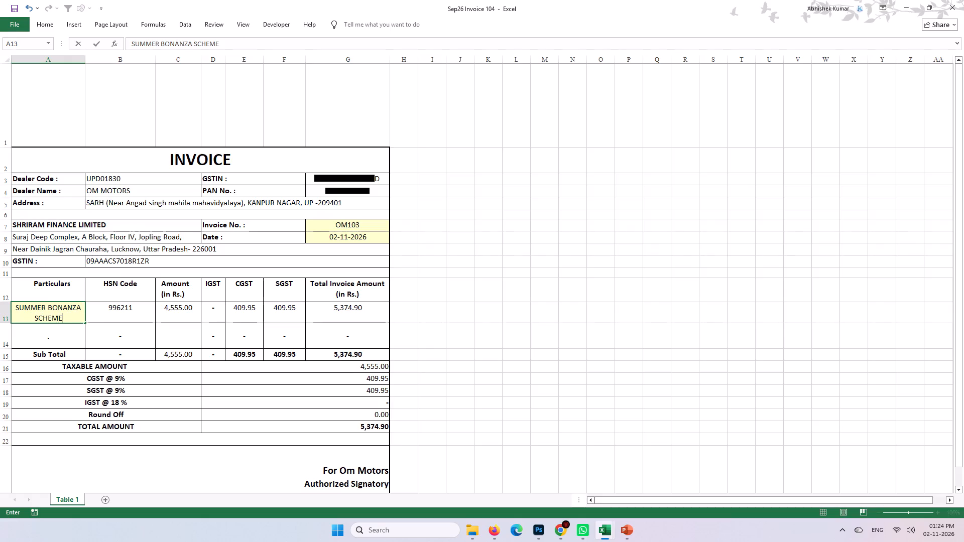
key(space)
text((aP)
key(BackSpace)
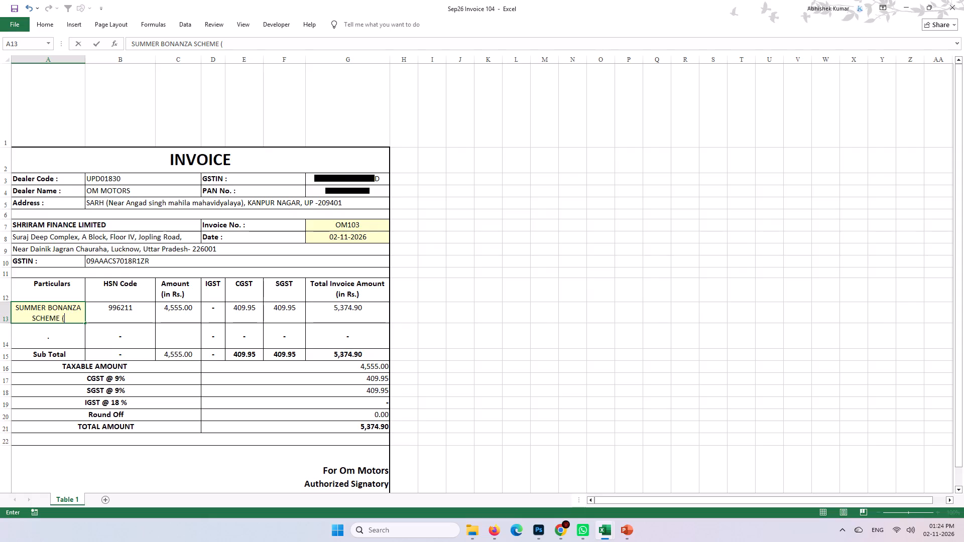
text(Apr)
text(26 to)
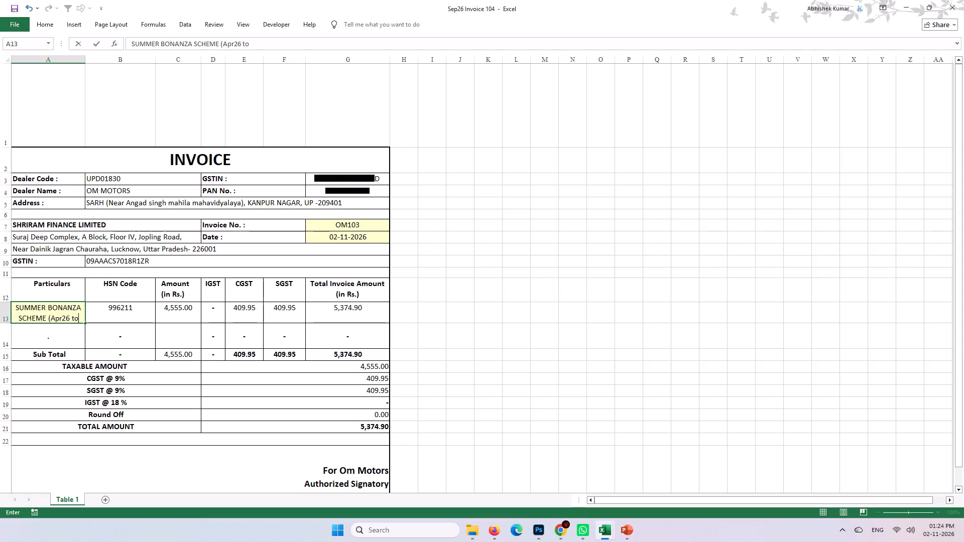
key(space)
text(Ju8ly)
key(BackSpace)
key(BackSpace)
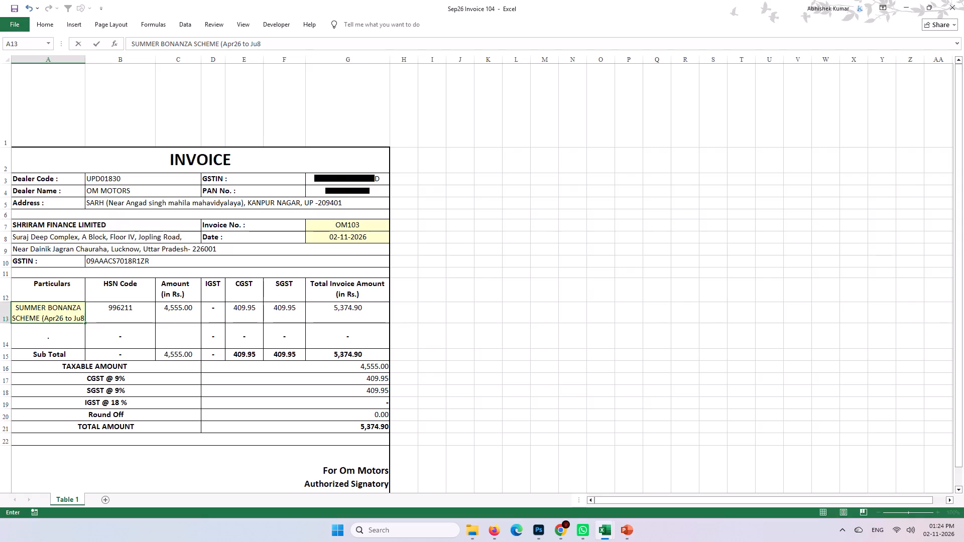
key(BackSpace)
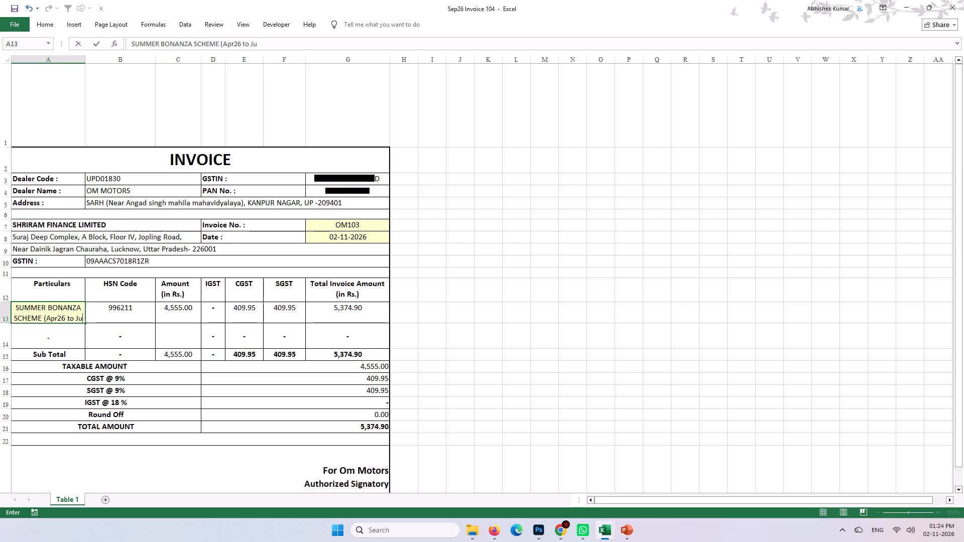
text(l26)
key(shift+parenright)
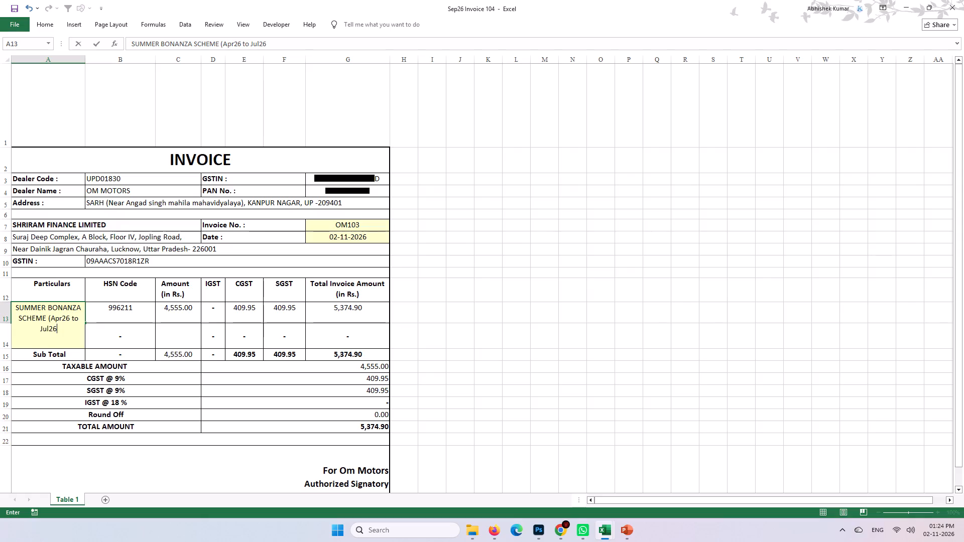
key(Return)
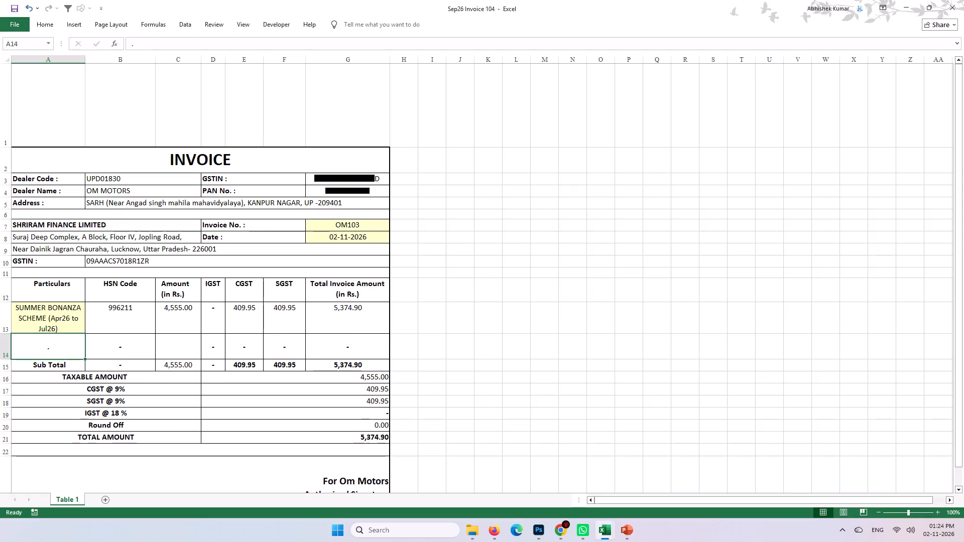
Widen column A slightly to give the scheme text in the Particulars cell more room.
drag(86, 58, 89, 59)
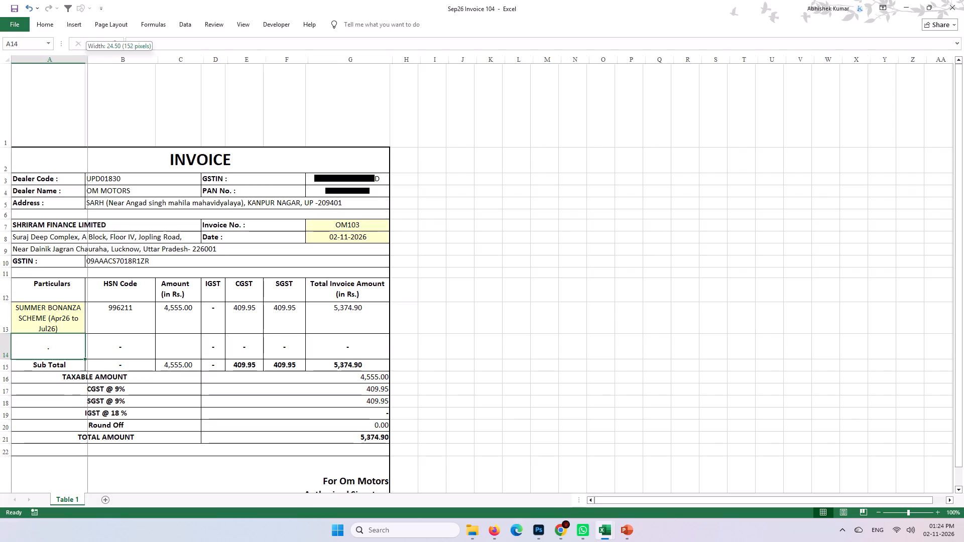
drag(89, 59, 94, 60)
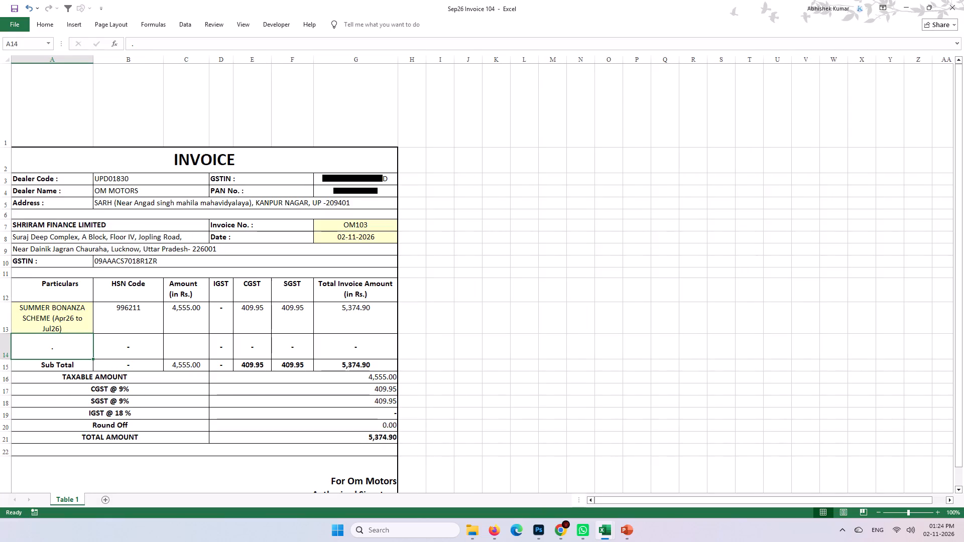
click(94, 60)
drag(98, 60, 92, 60)
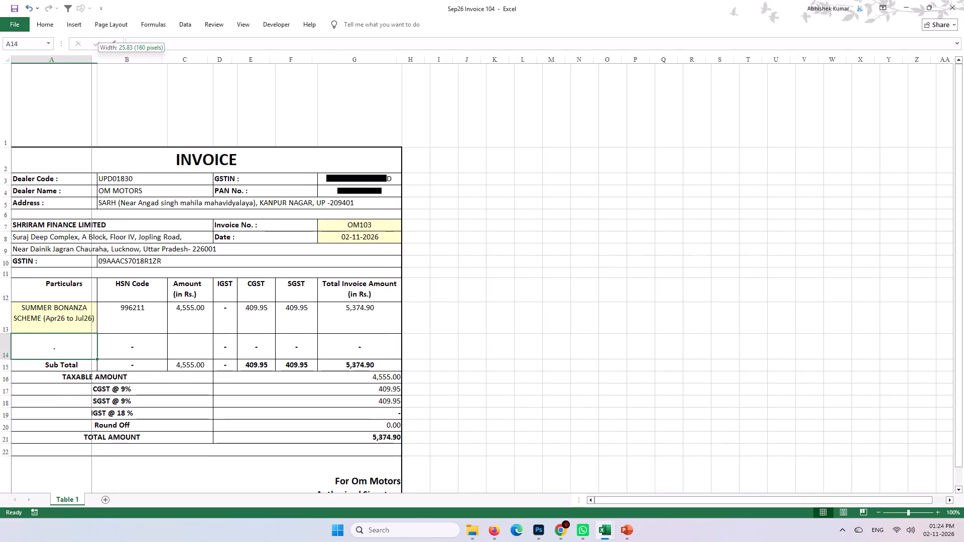
drag(92, 60, 90, 60)
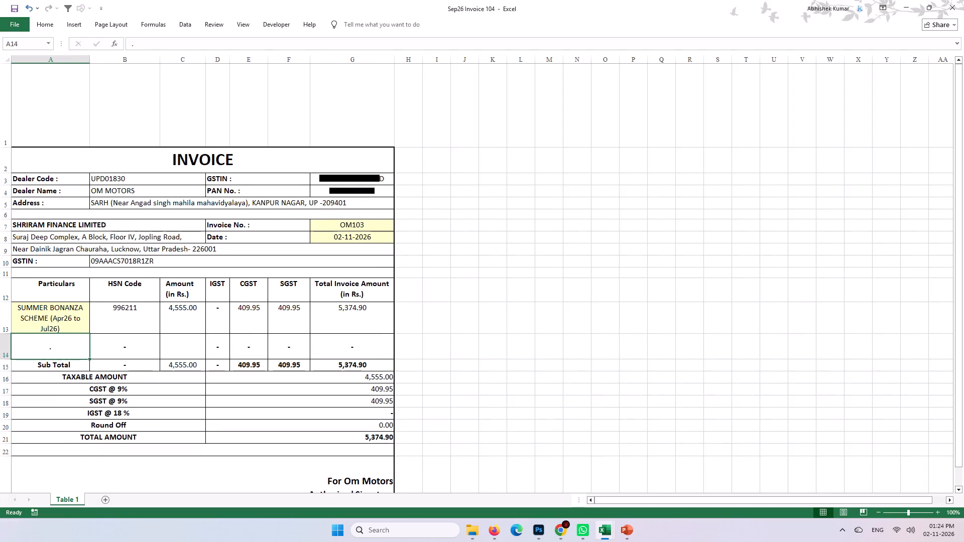
Set the Amount for the SUMMER BONANZA SCHEME line to 60000.
click(495, 324)
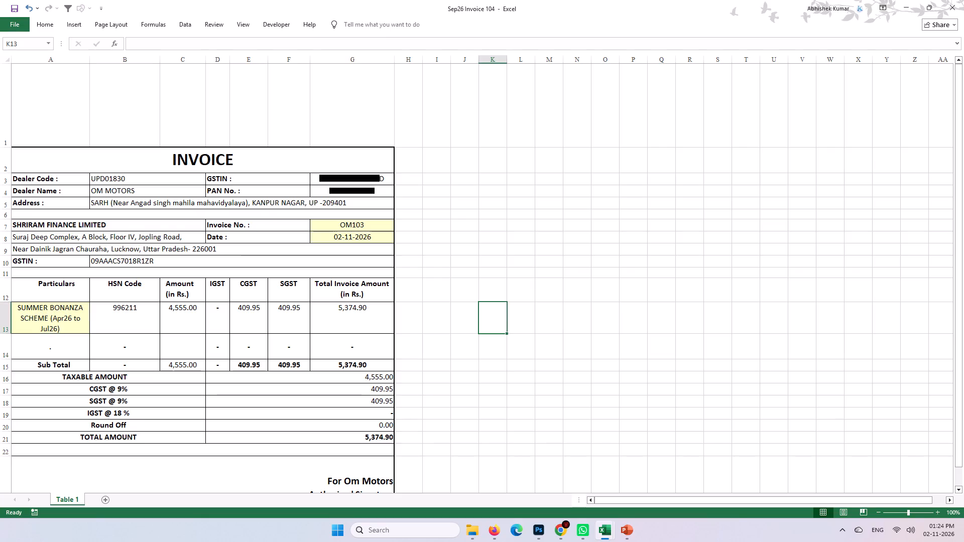
click(181, 314)
text(60000)
key(Return)
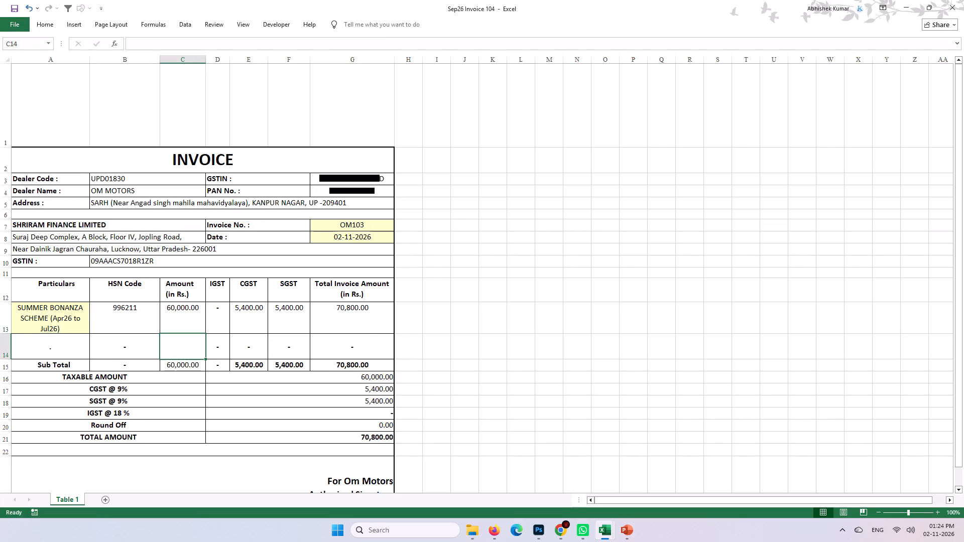
Save the invoice as a new workbook named Summer Bonanza 26 Invoice 103 in the invoice Payout folder.
scroll(462, 334, down, 2)
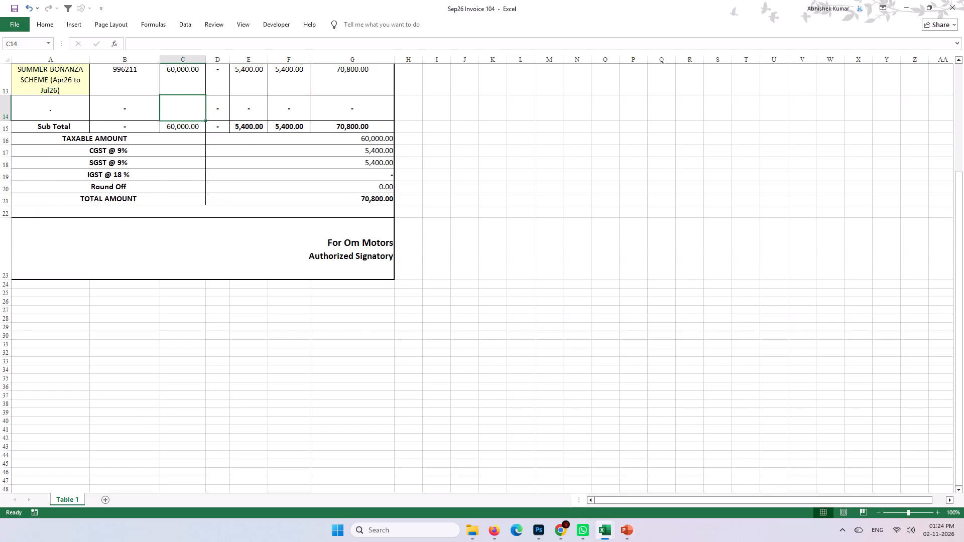
scroll(473, 339, up, 4)
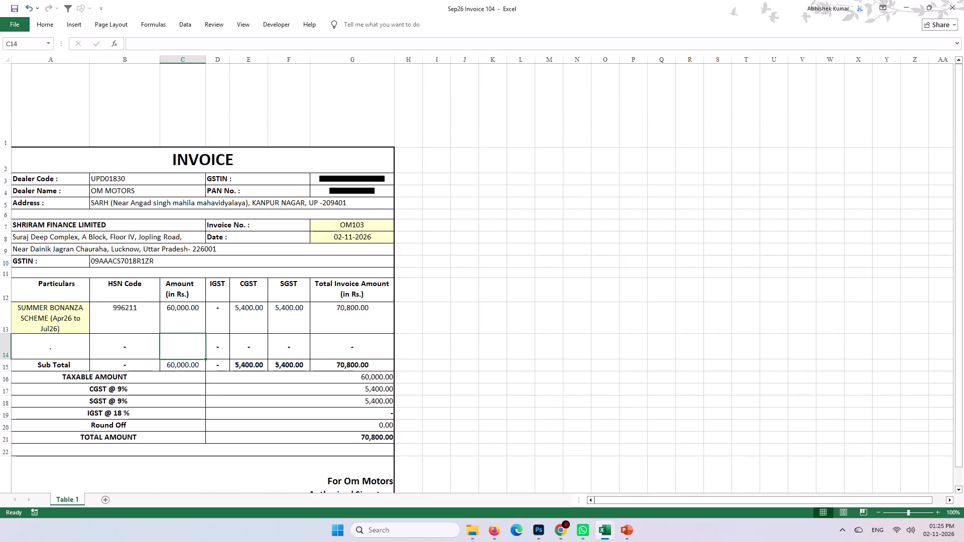
key(F12)
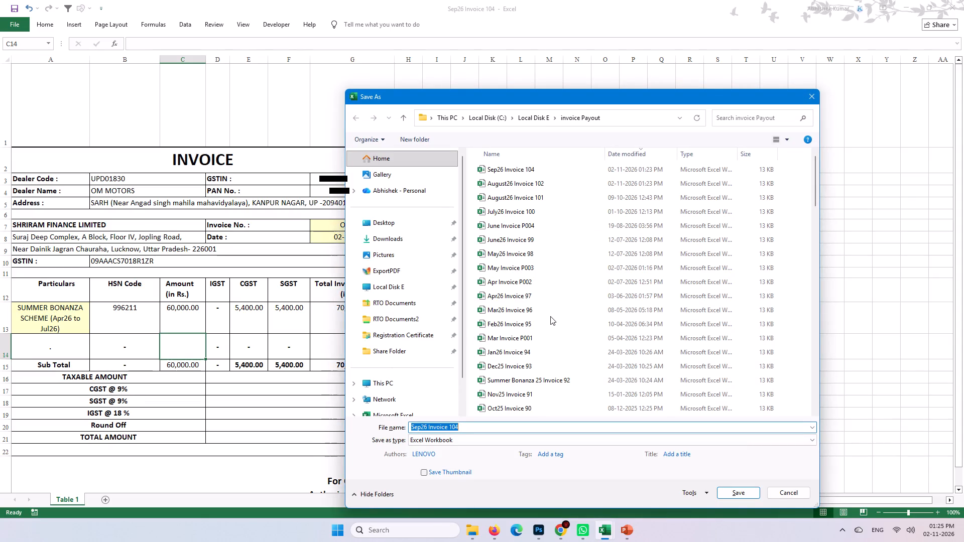
click(548, 381)
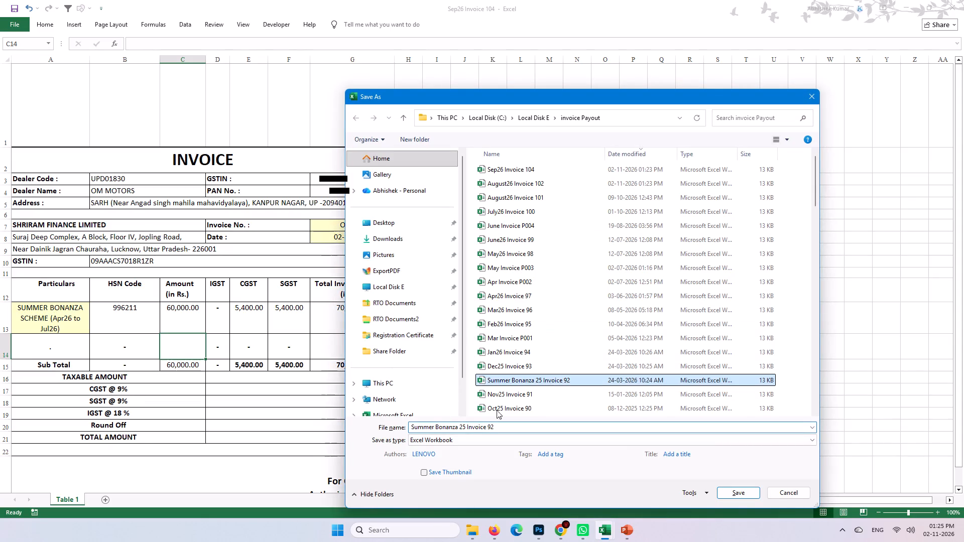
click(463, 425)
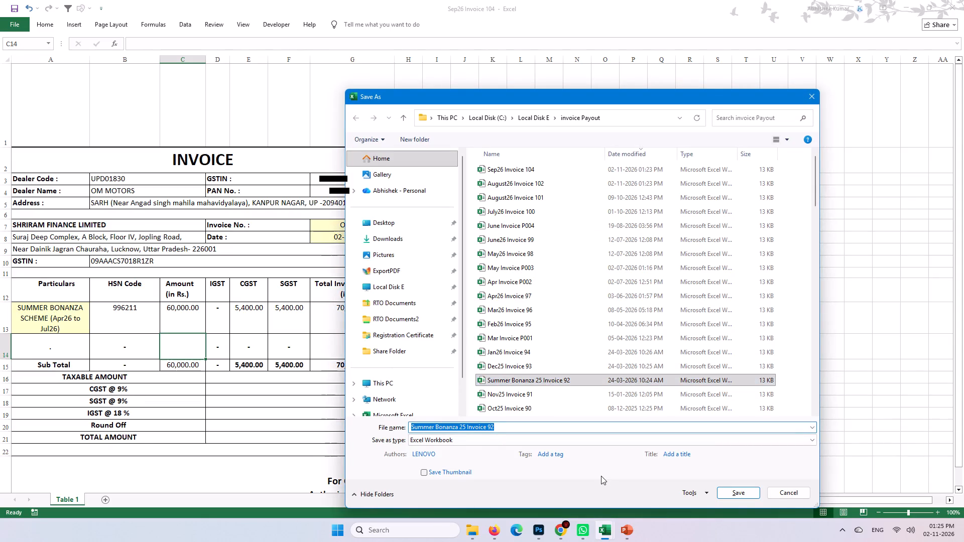
click(464, 427)
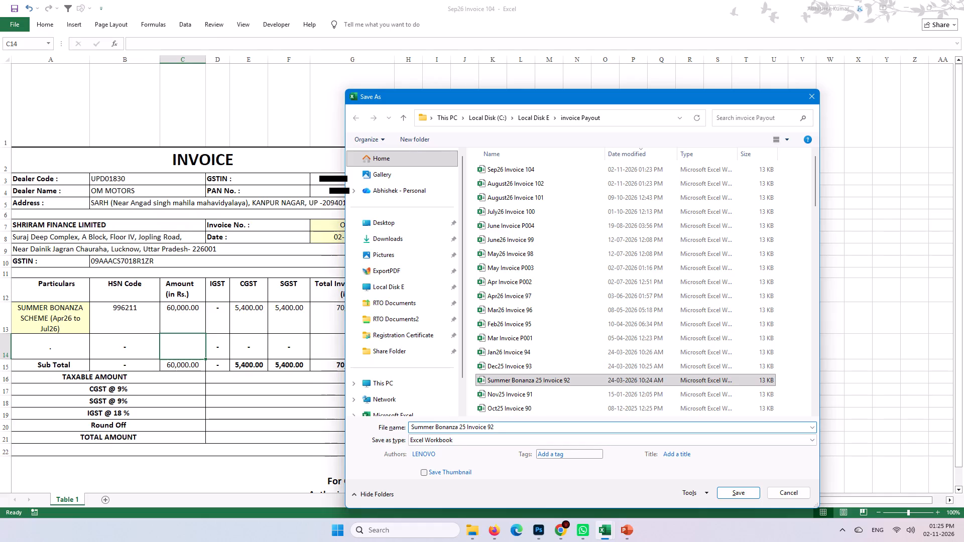
key(BackSpace)
key(BackSpace)
text(26)
key(Right)
key(Right)
key(Right)
key(Right)
key(Right)
key(Right)
key(Right)
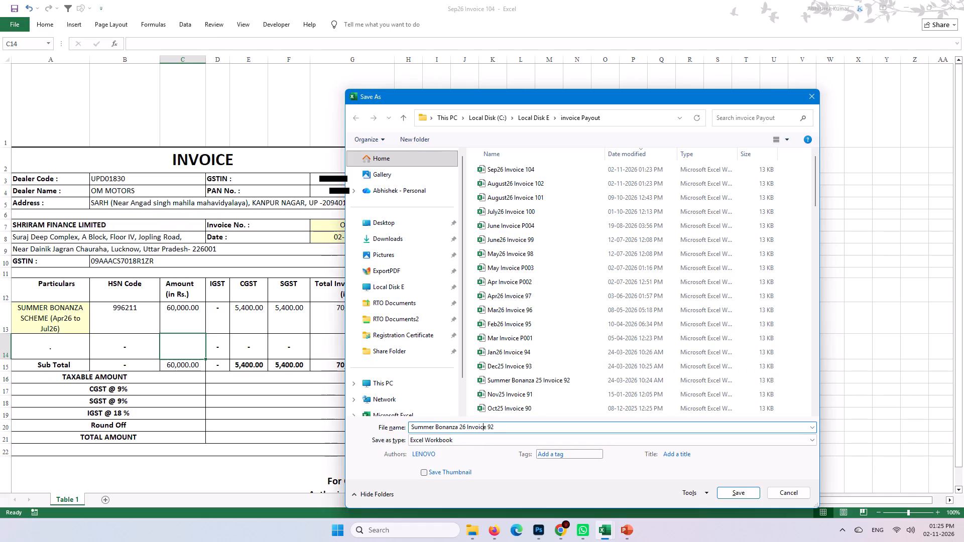
key(Right)
key(Right)
key(shift+Right)
key(shift+Right)
key(shift+Right)
text(103)
key(Return)
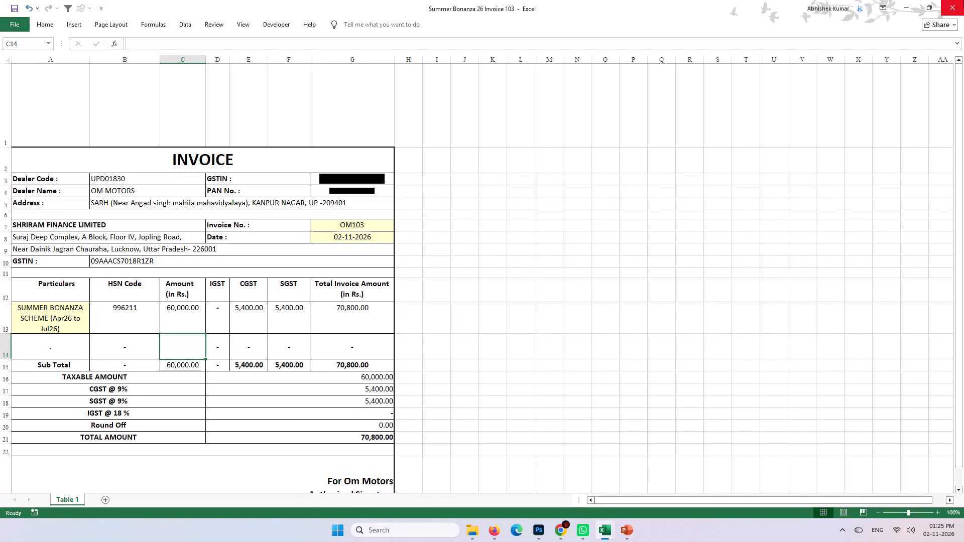
Print the Summer Bonanza invoice OM103 and close its workbook.
click(729, 317)
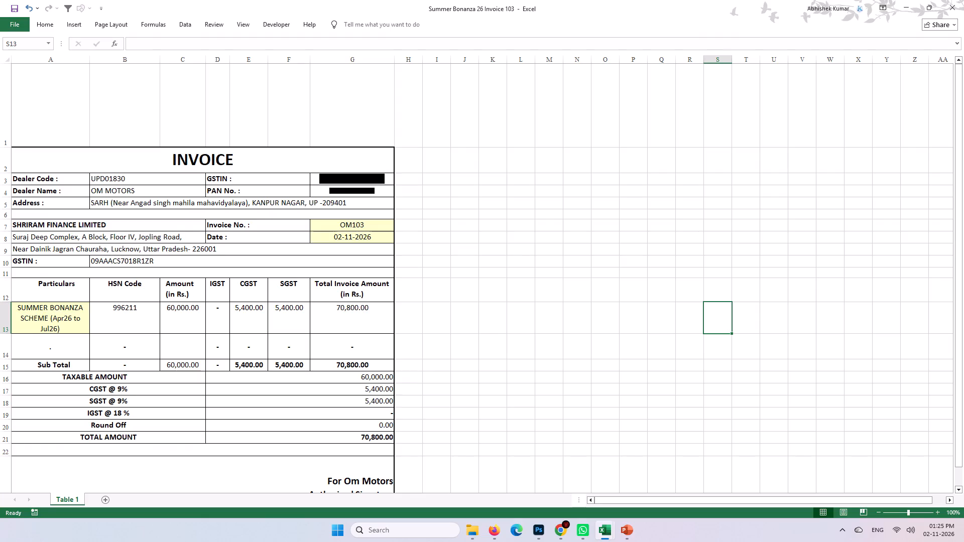
key(ctrl+p)
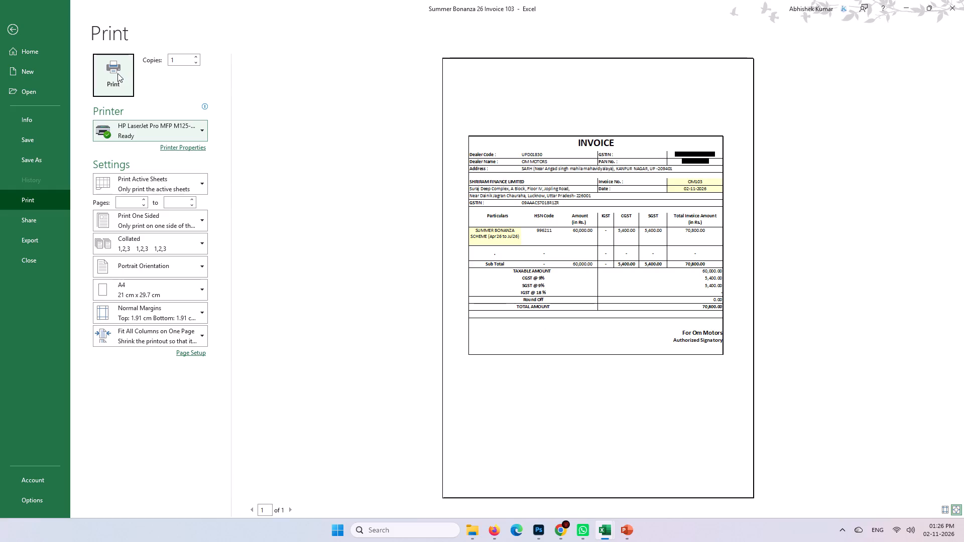
click(117, 73)
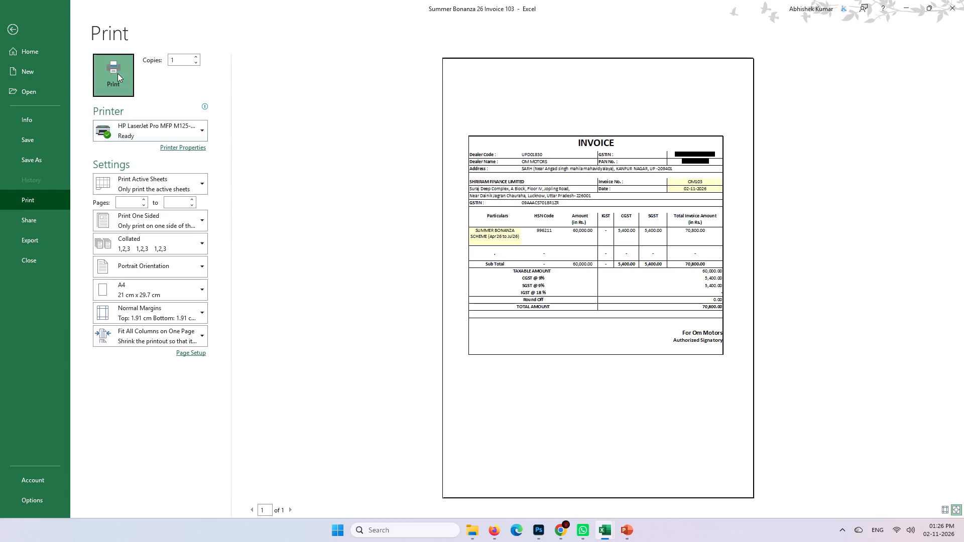
click(963, 0)
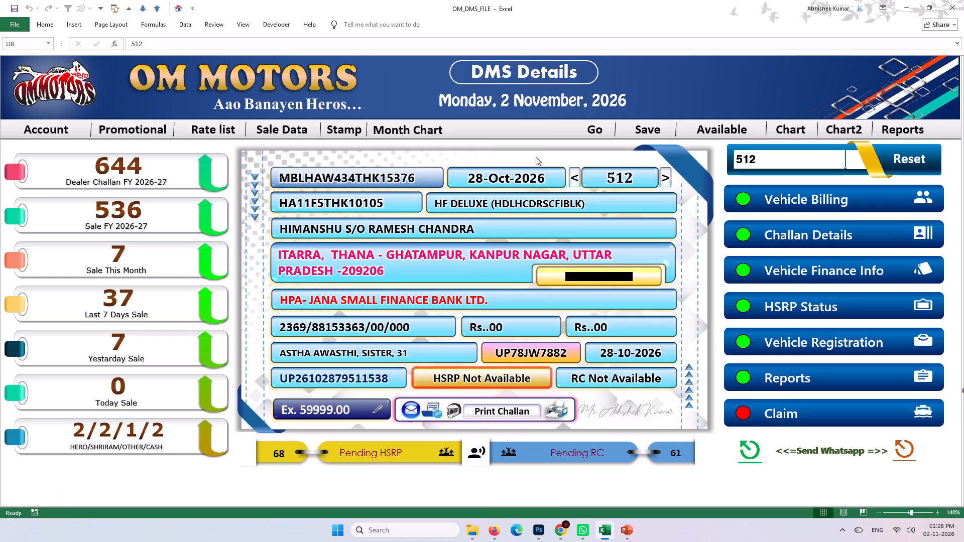
Open Sep26 Invoice 104 from the invoice Payout folder in File Explorer, print it and close the workbook.
click(472, 541)
scroll(203, 106, up, 6)
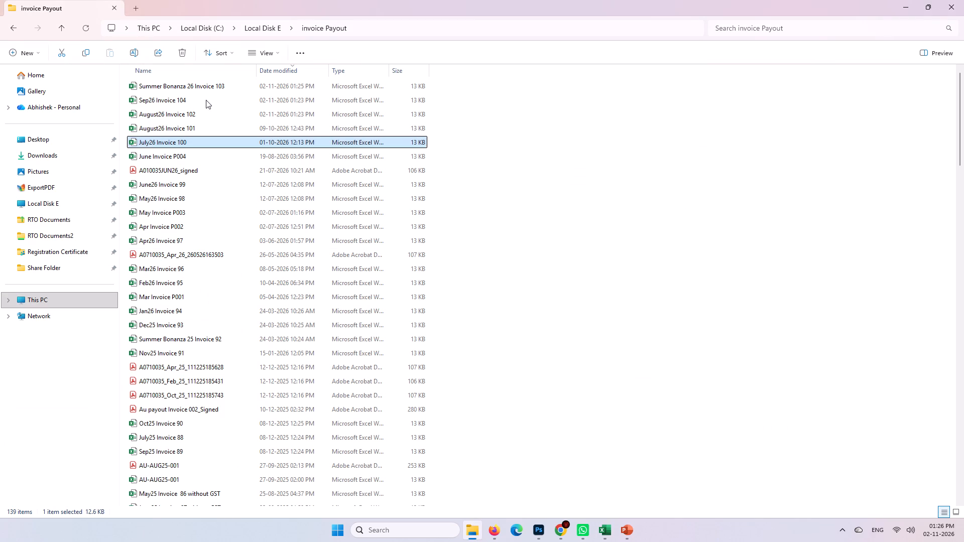
double_click(206, 100)
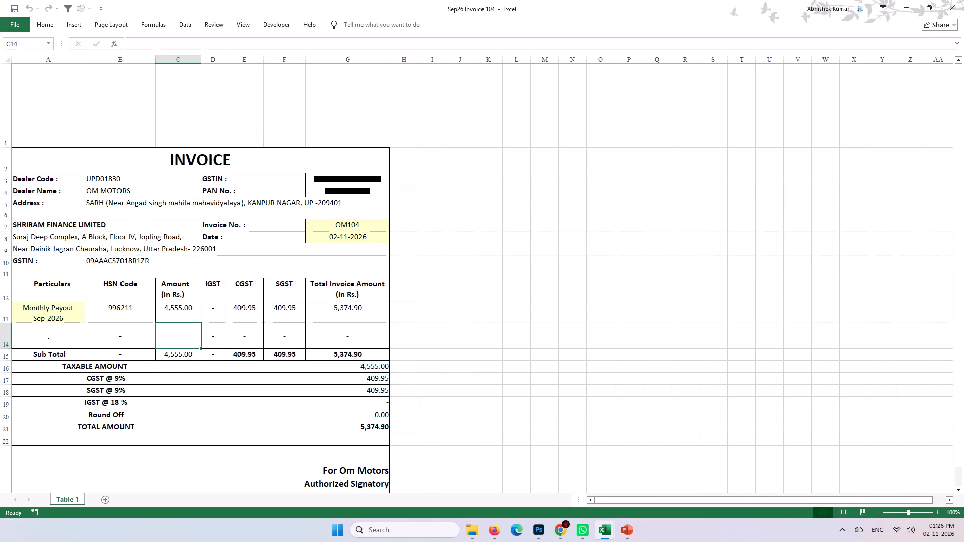
key(ctrl+p)
click(125, 86)
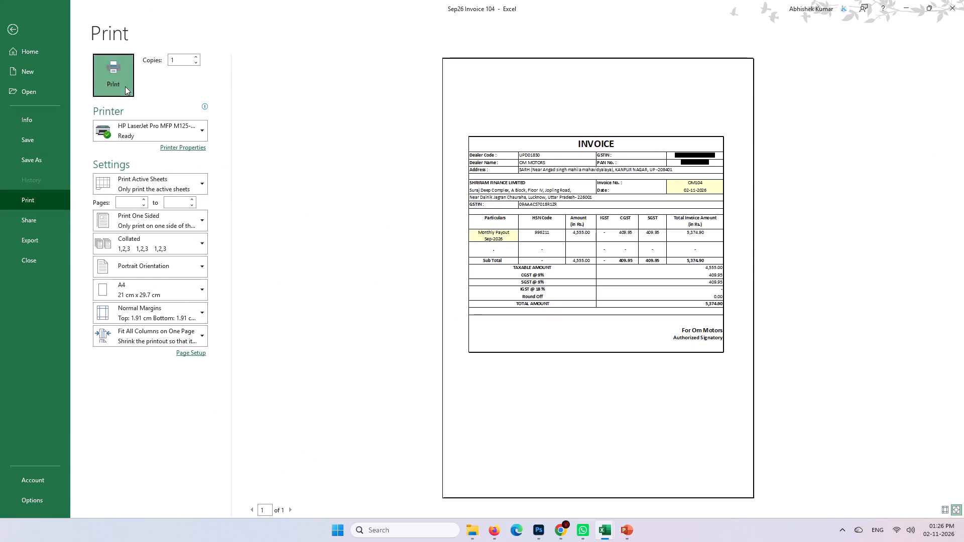
click(963, 0)
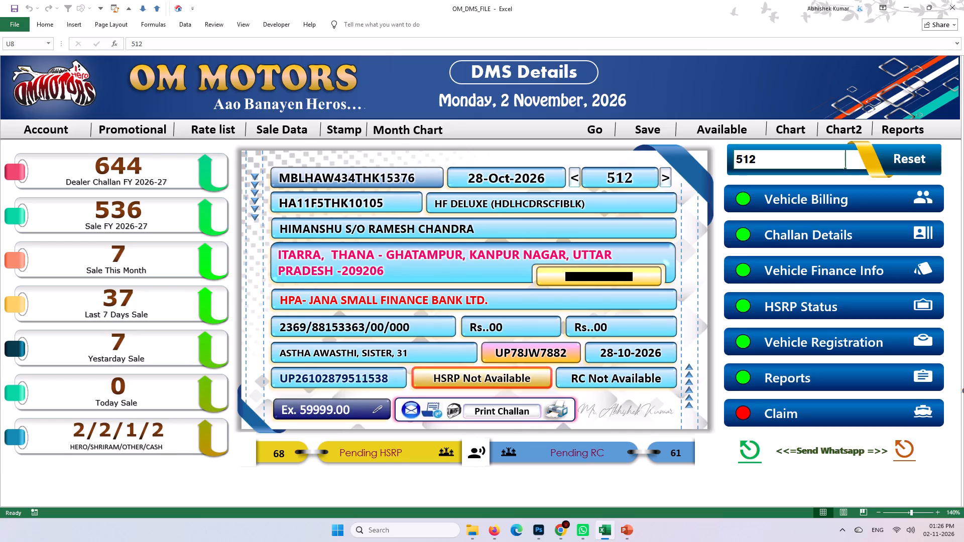
Open August26 Invoice 102 from the invoice Payout folder in File Explorer, print it and close the workbook.
click(474, 541)
double_click(214, 113)
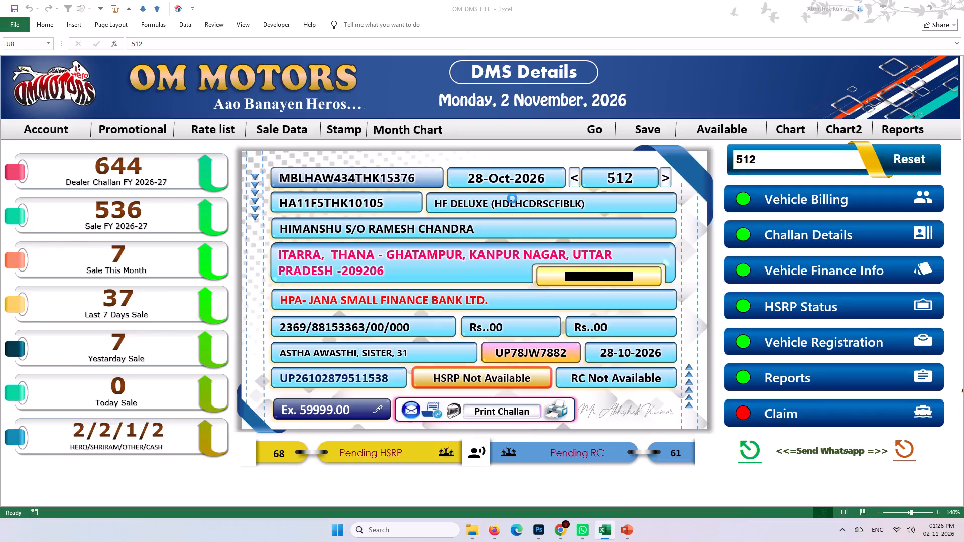
key(ctrl+p)
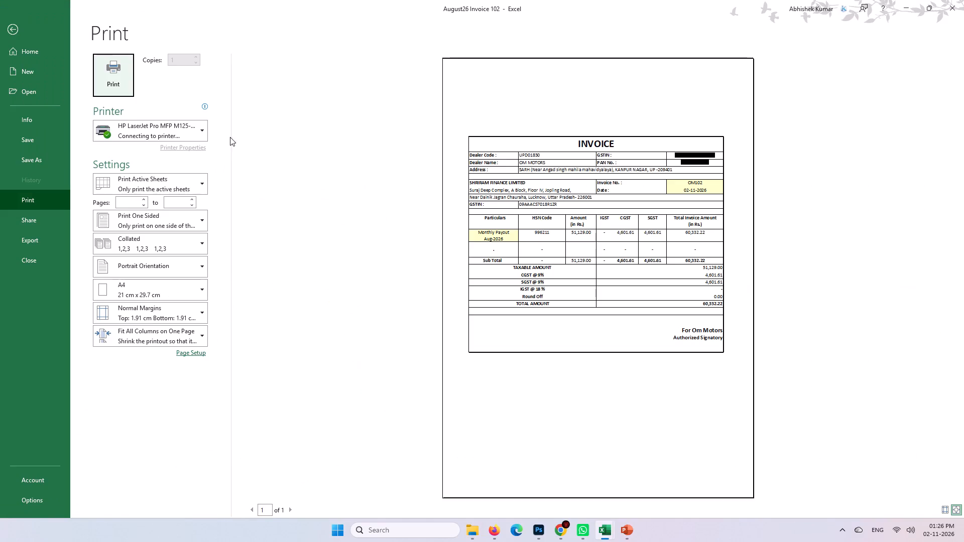
click(116, 70)
click(963, 0)
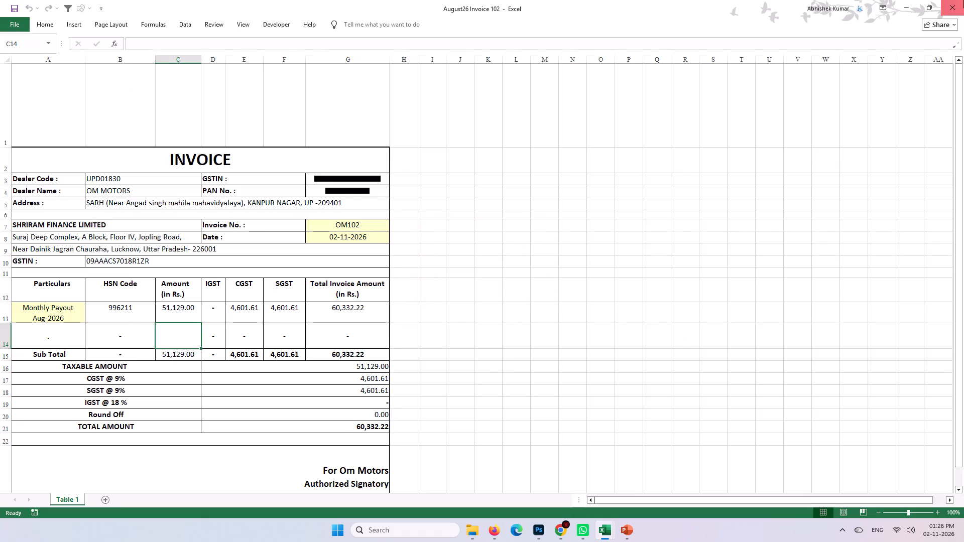
Switch to File Explorer and go from the invoice Payout folder to the Home view.
click(472, 536)
click(678, 316)
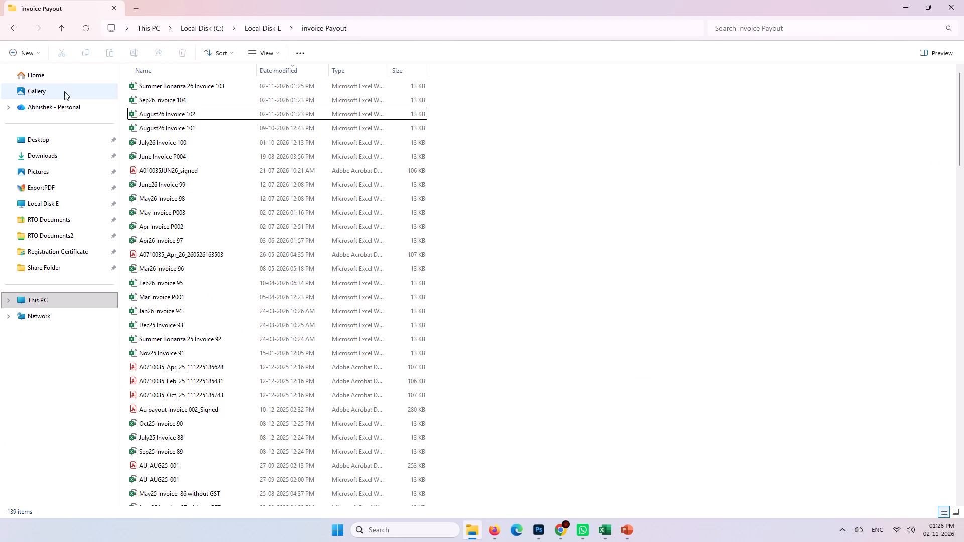
click(57, 74)
click(396, 412)
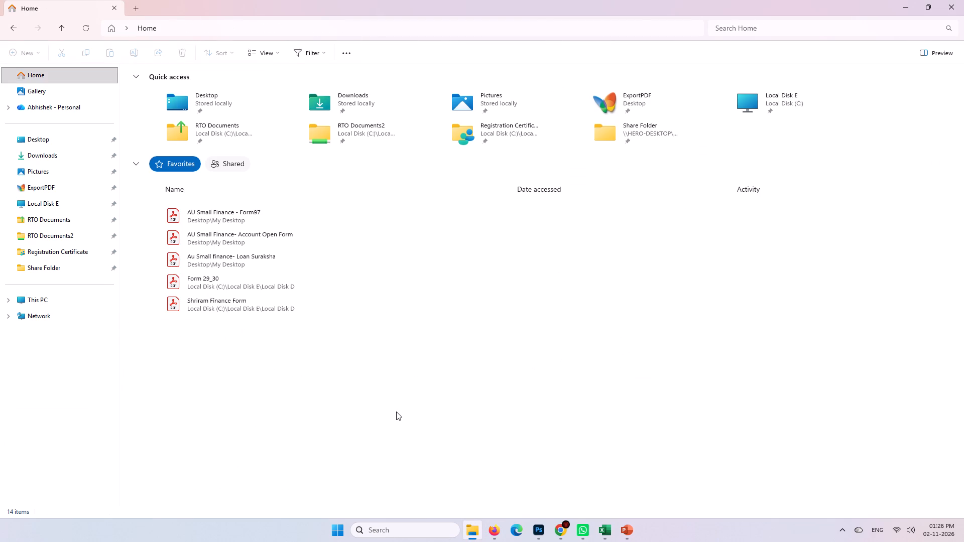
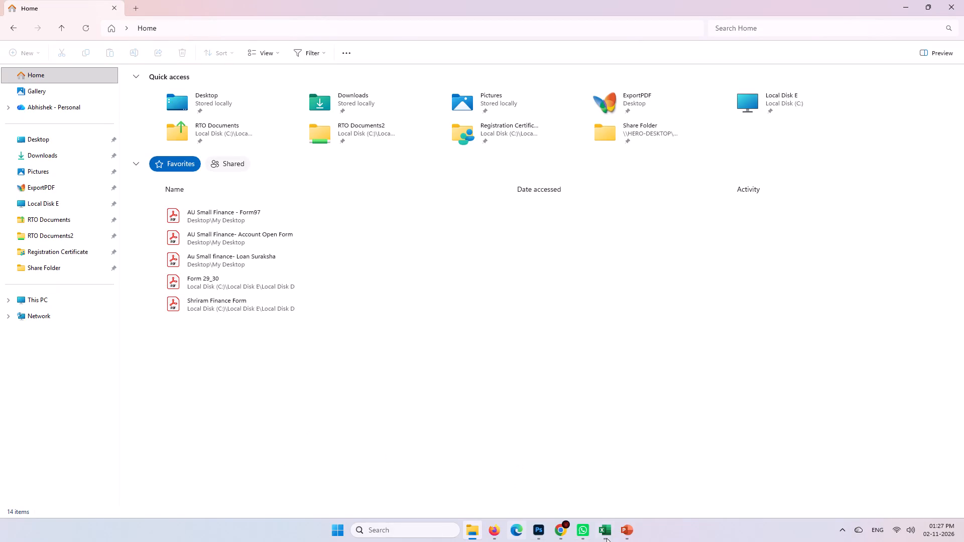
Switch from File Explorer to the OM_DMS_FILE workbook in Excel, showing its DMS Details dashboard.
click(594, 539)
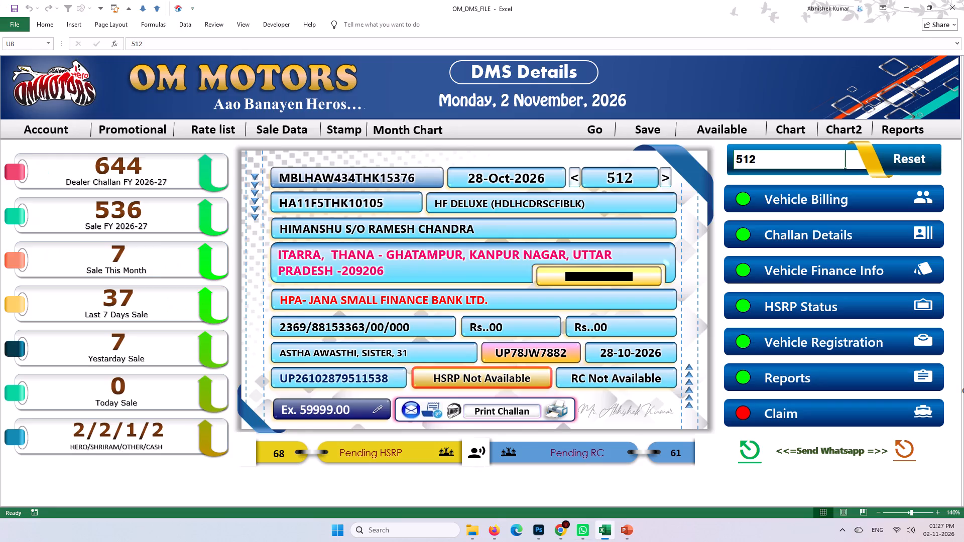
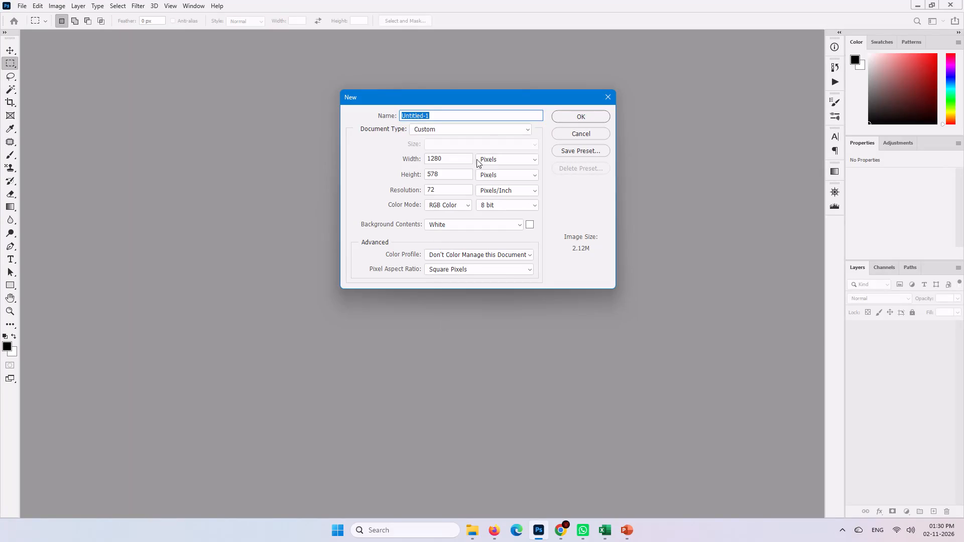
Create a new document with the International Paper preset at A4 size, 300 pixels/inch.
click(487, 125)
click(449, 174)
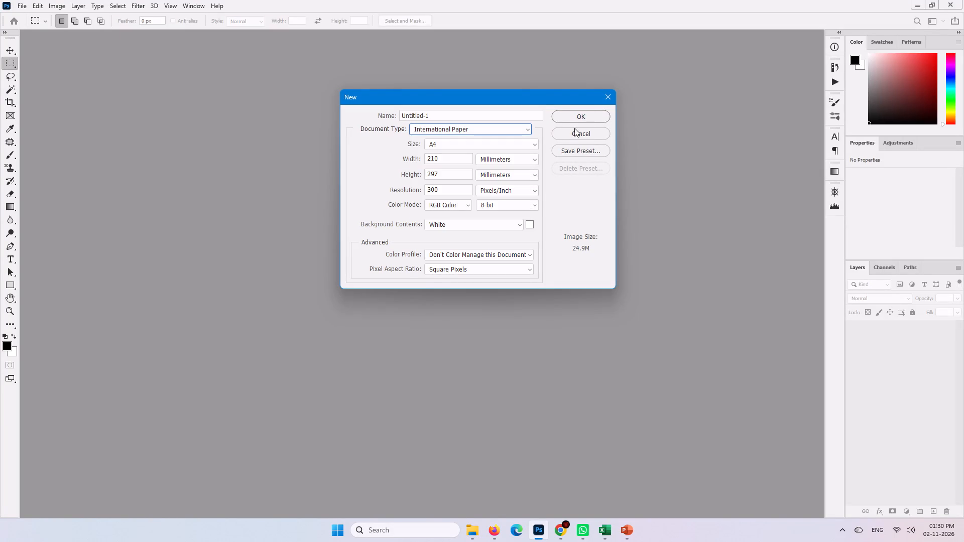
click(582, 116)
Add a text layer reading "Payout Invoice" in the upper-middle part of the blank page.
click(506, 250)
key(t)
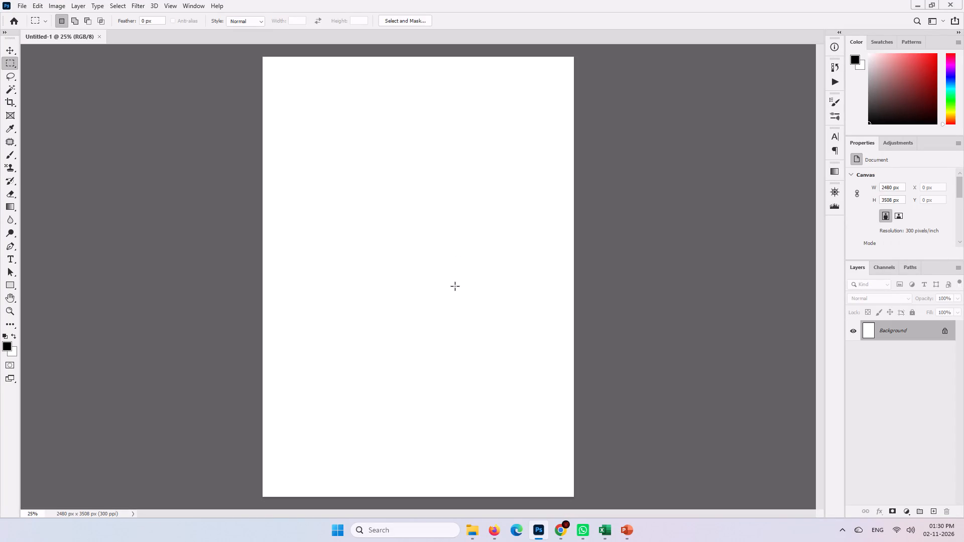
click(322, 244)
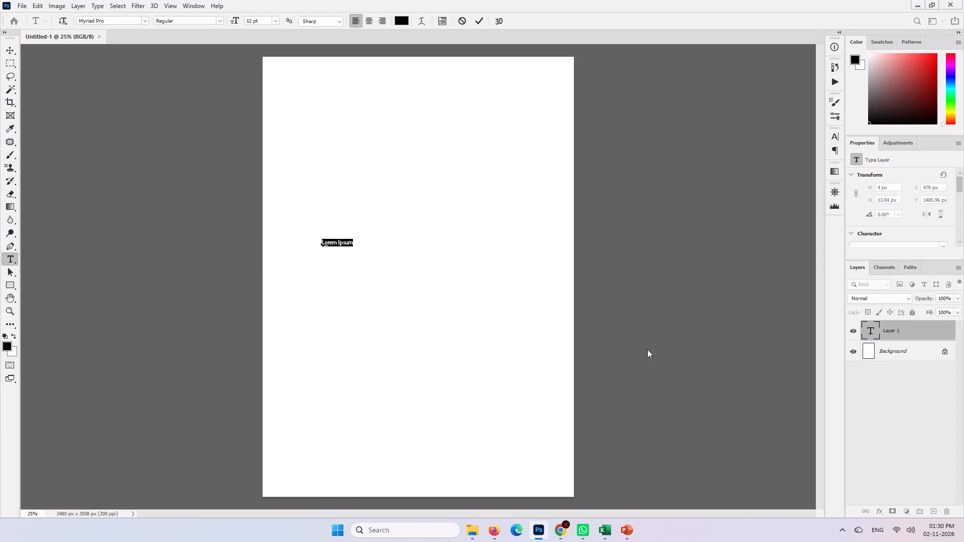
text(In)
key(BackSpace)
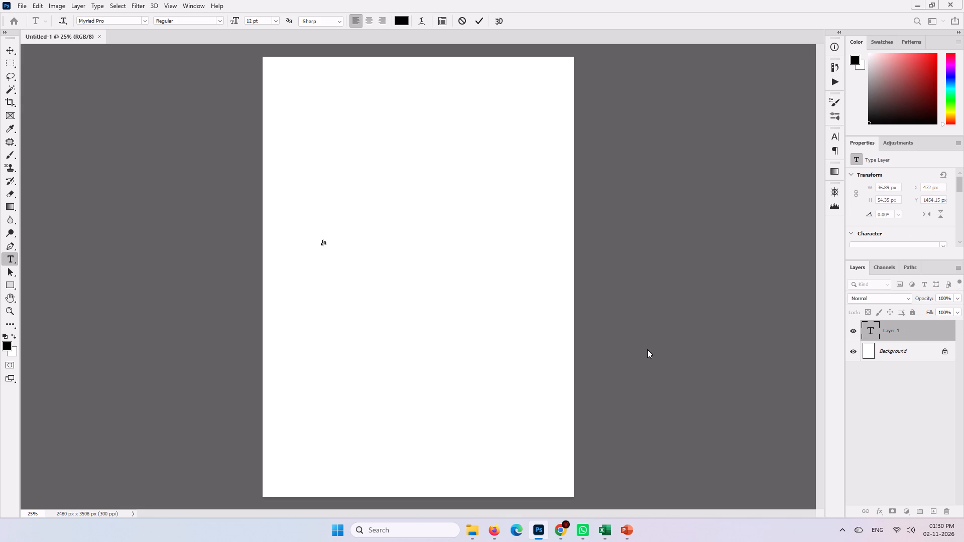
key(BackSpace)
key(BackSpace)
text(Pay)
text(out Invoie)
key(BackSpace)
text(ce)
key(Return)
Scale the "Payout Invoice" text up to about 423% width and 380% height.
key(ctrl+t)
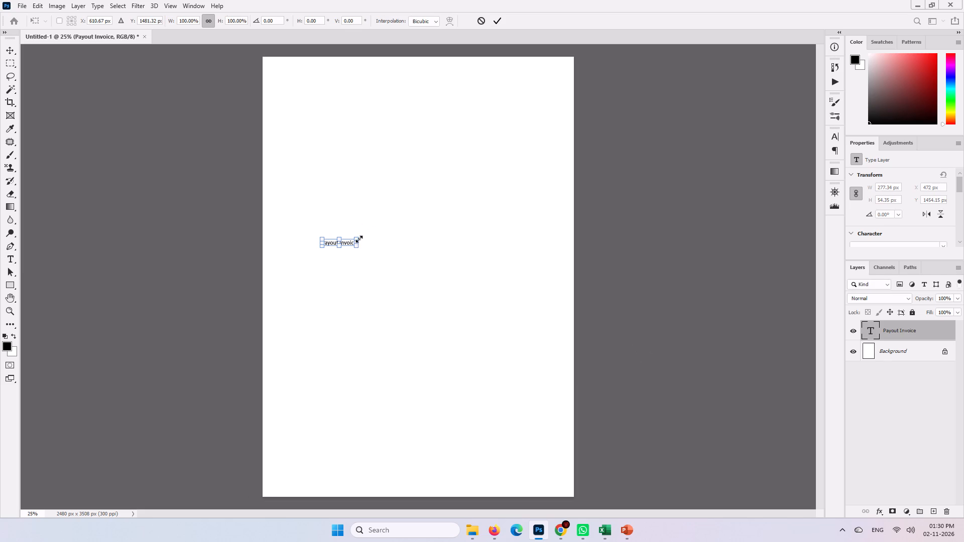
shift+drag(359, 239, 466, 218)
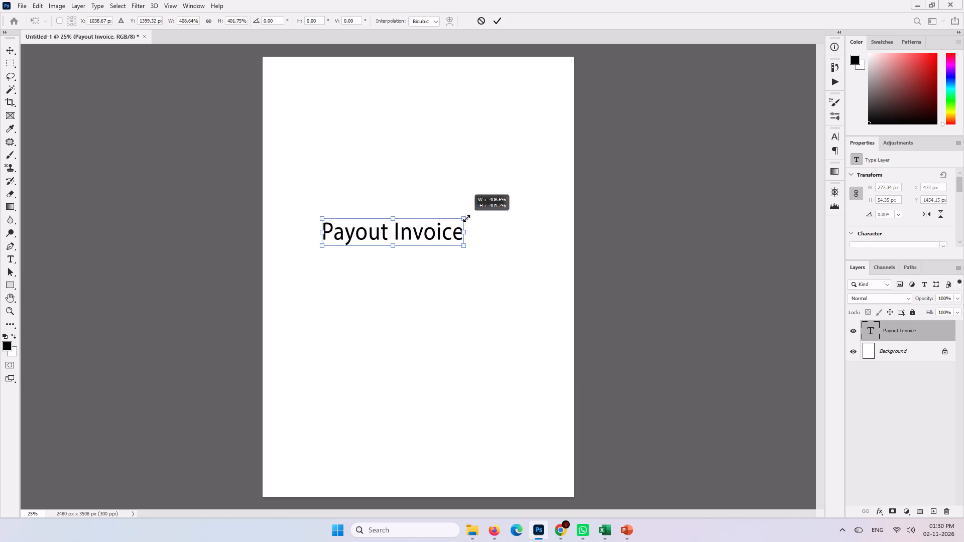
shift+drag(466, 218, 471, 220)
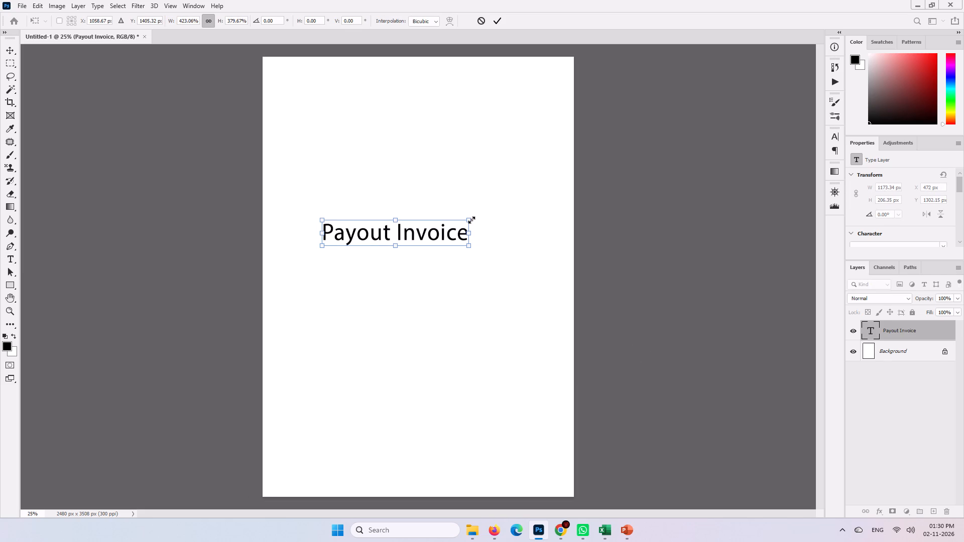
key(Return)
Change the heading text to "Invoice Attachement", removing the word "Payout".
click(464, 229)
key(Return)
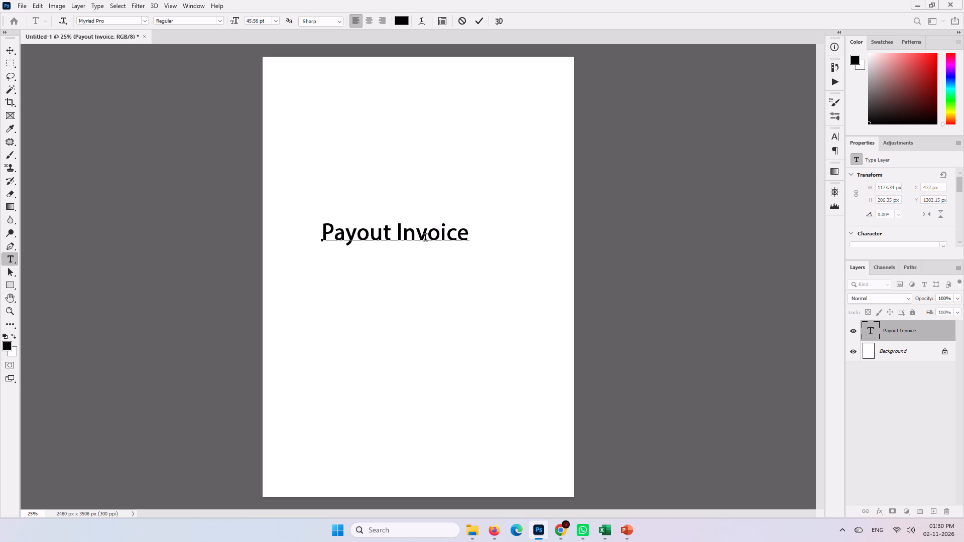
drag(399, 235, 328, 235)
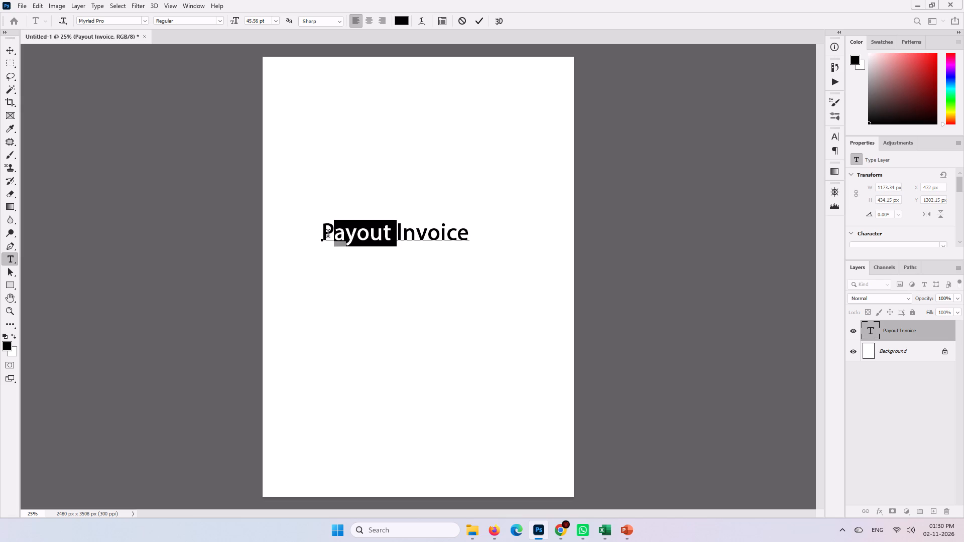
key(BackSpace)
key(BackSpace)
key(BackSpace)
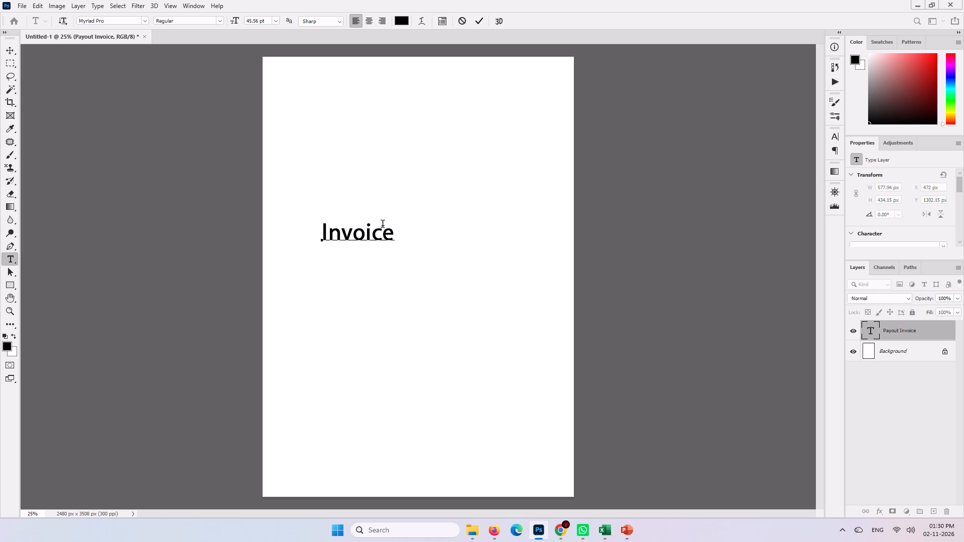
click(386, 236)
key(Right)
key(space)
key(shift+a)
text(ttacheme)
text(nt)
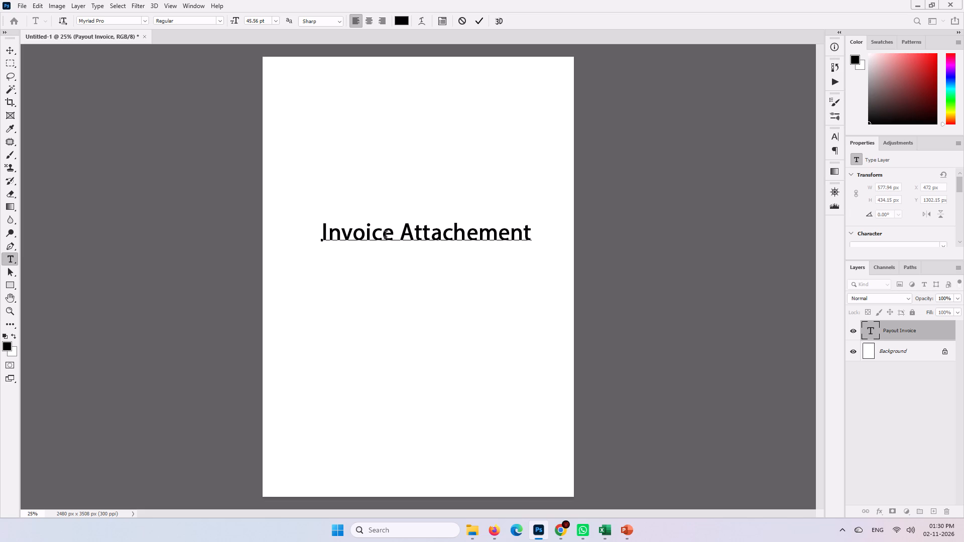
Add the line "Payout - August'26" below the heading in the same text layer.
key(Return)
text(pay)
key(BackSpace)
key(BackSpace)
text(pAY)
key(BackSpace)
key(BackSpace)
text(Payout)
key(space)
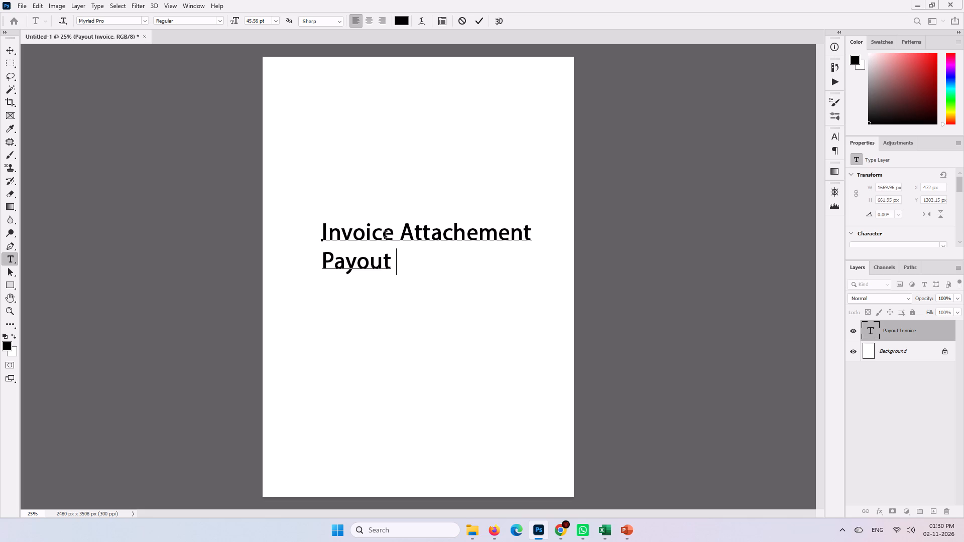
text(-)
key(space)
key(shift+a)
key(BackSpace)
text(Au)
text(gust)
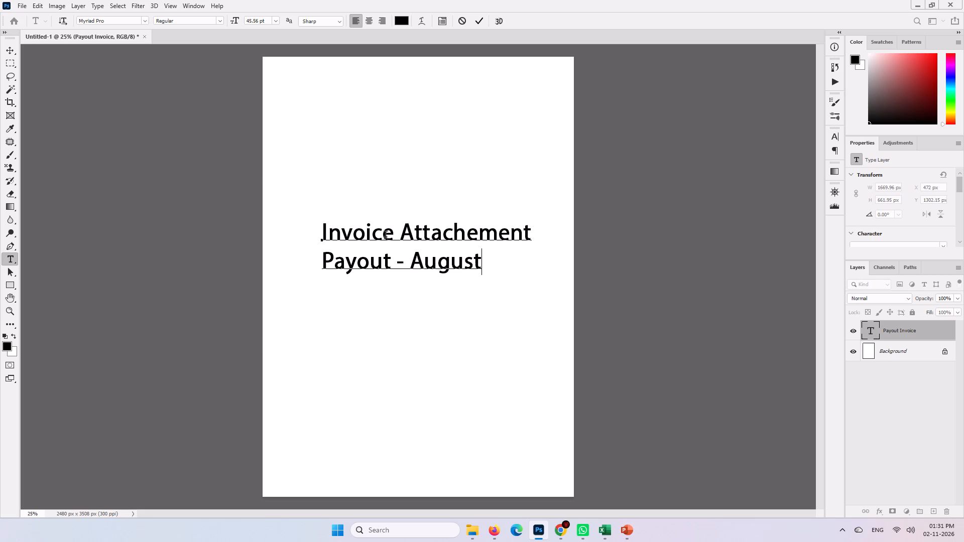
text('26)
Add the line "Payout - September'26" beneath the August line.
key(Return)
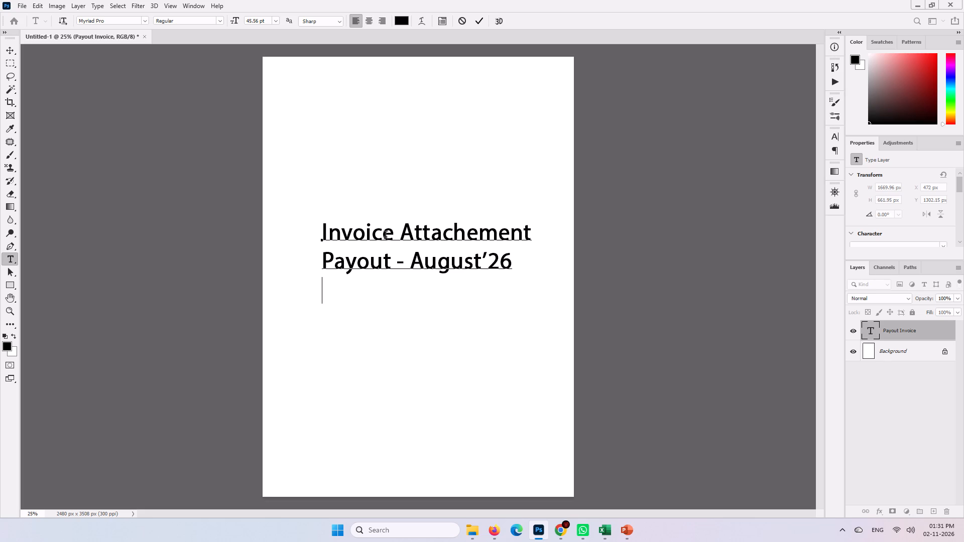
text(Payout)
key(space)
text(-)
key(space)
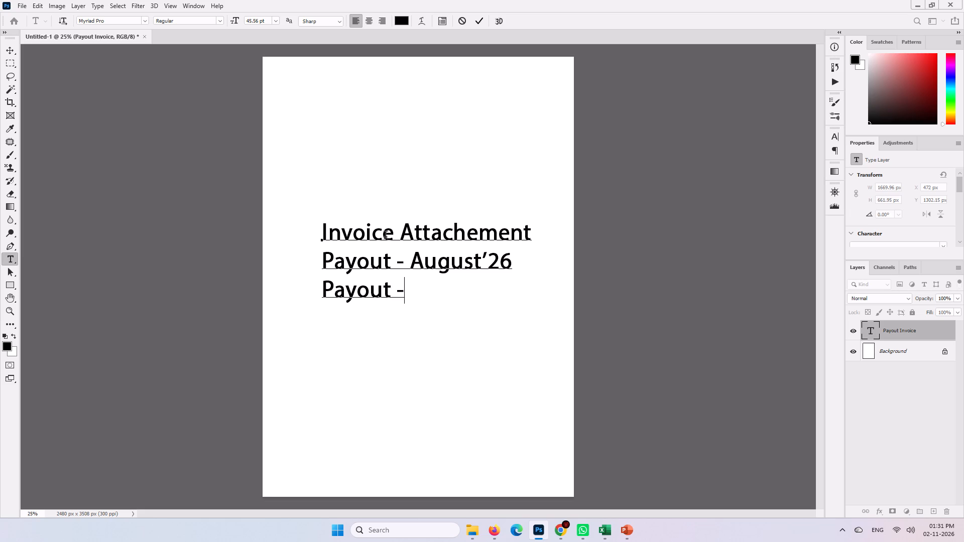
key(shift+a)
key(BackSpace)
key(shift+s)
text(ep)
text(tember)
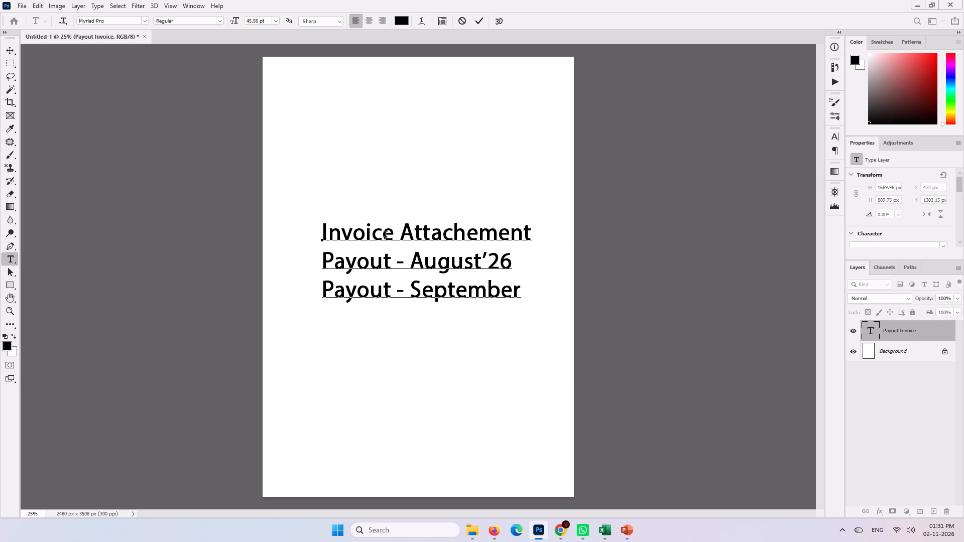
text('2)
key(6)
Add the line "Summer Bonanza - 2026" beneath the September line.
key(Return)
text(Summer Bonanzsa)
key(BackSpace)
key(BackSpace)
key(a)
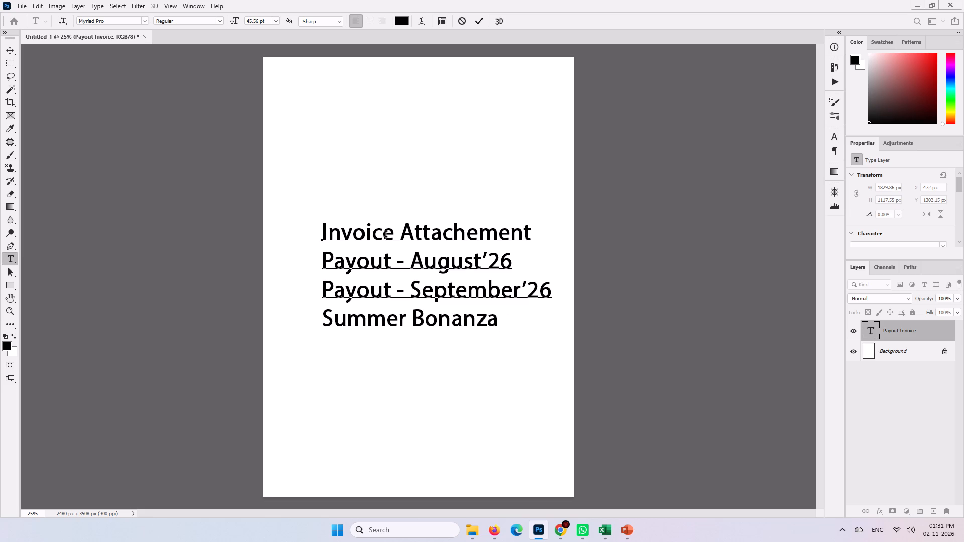
key(space)
text(-)
key(space)
text(2026)
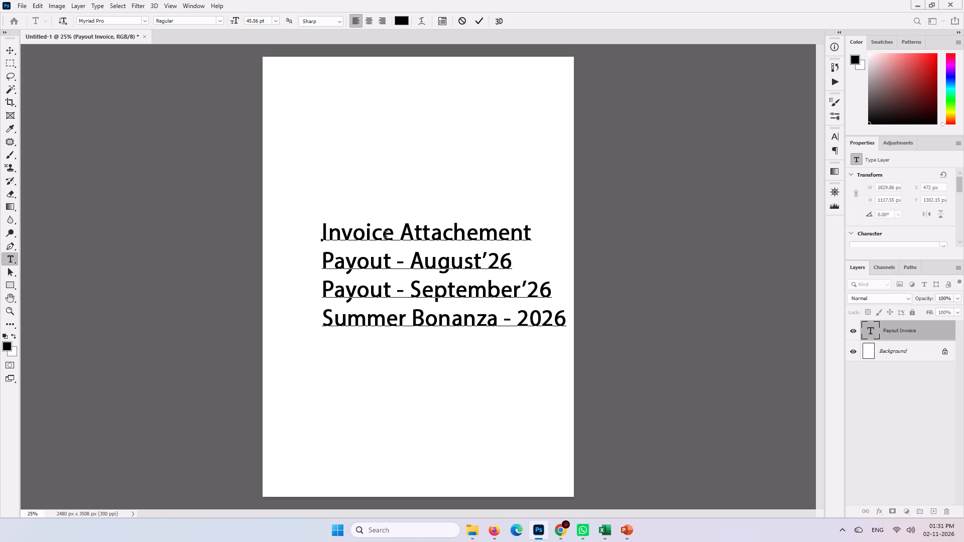
Reduce the three lines below the heading to a font size of 22 pt.
drag(565, 322, 284, 265)
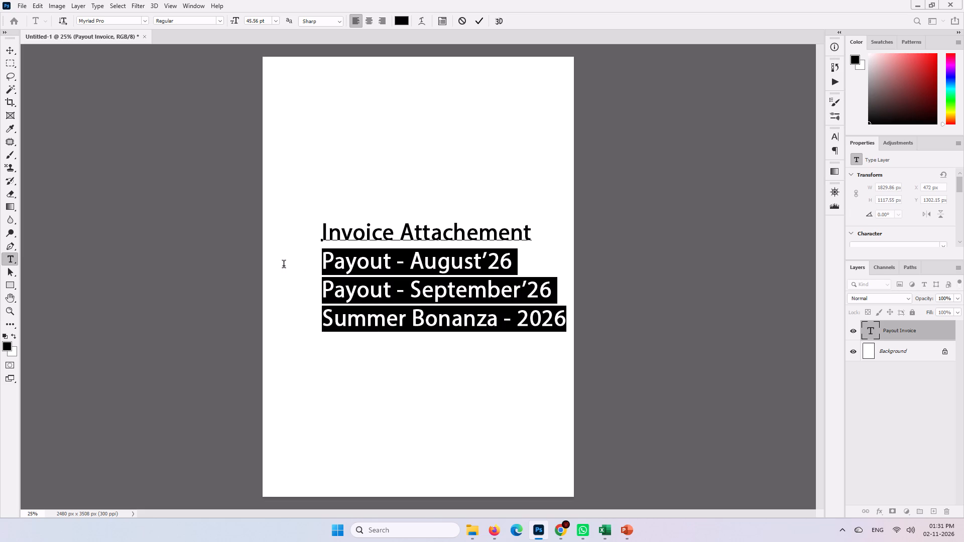
drag(284, 265, 282, 265)
drag(233, 23, 222, 23)
Join "Payout - August'26" and "Payout - September'26" into one line, separated by a comma and a space.
click(416, 251)
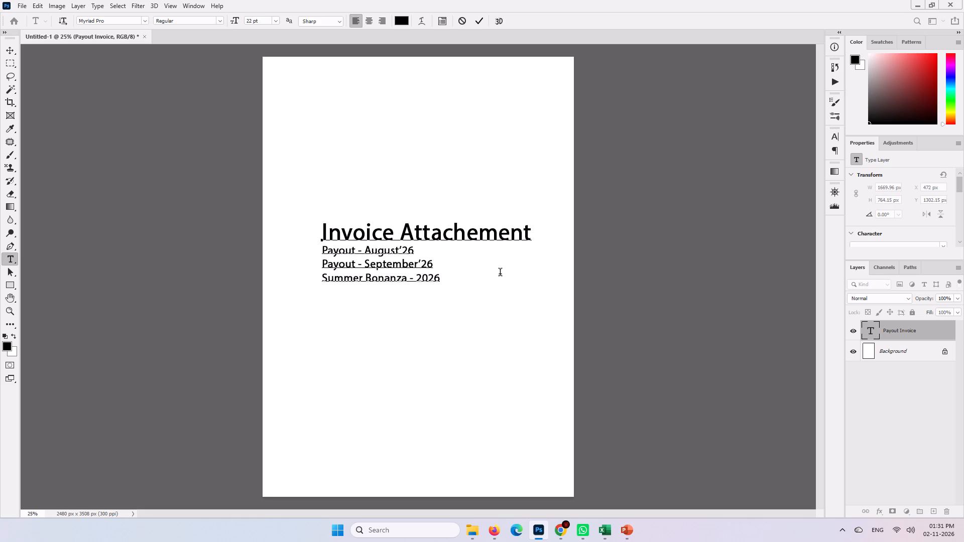
key(Delete)
key(space)
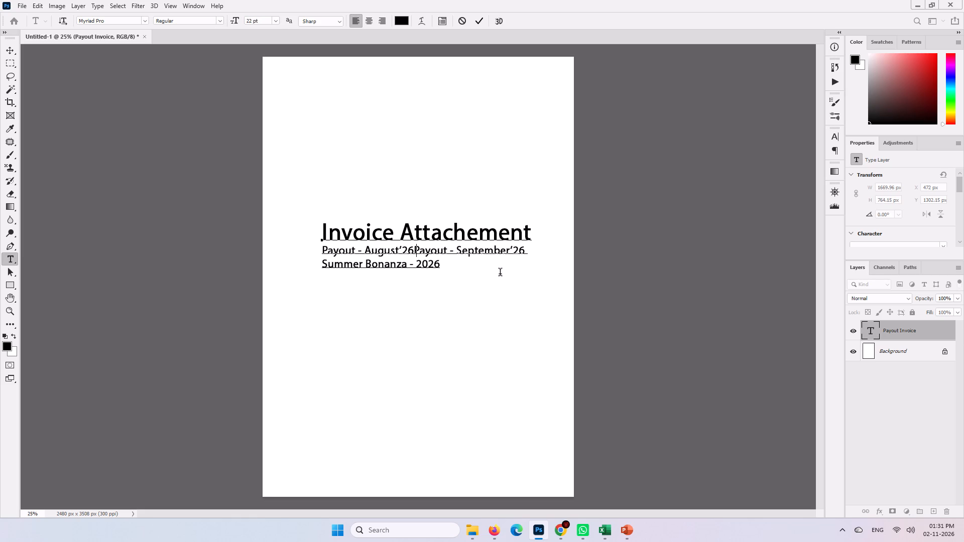
key(Left)
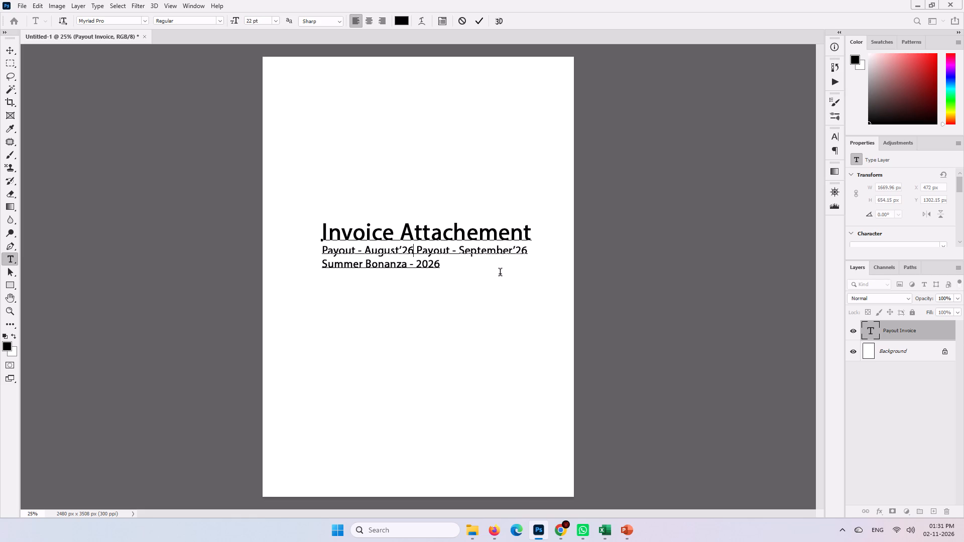
key(comma)
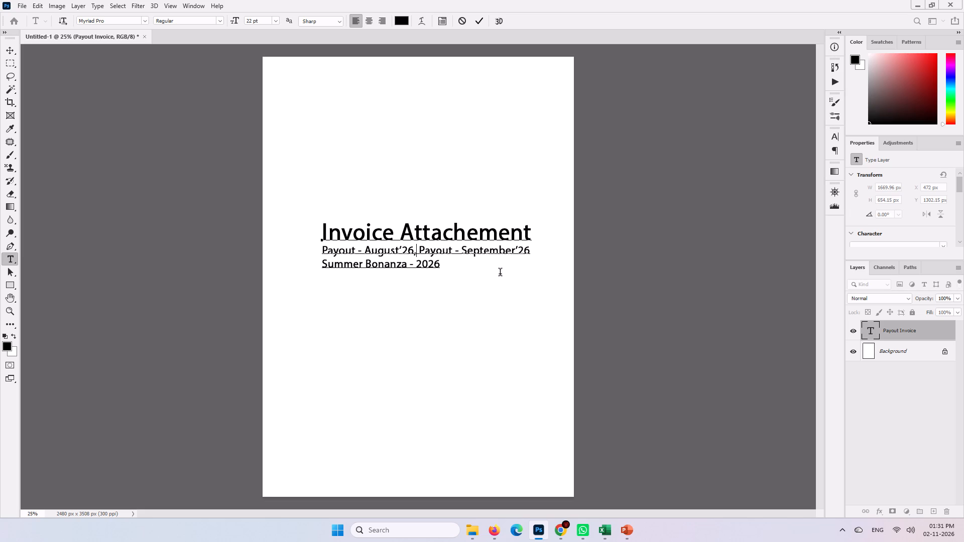
Extend the Summer Bonanza line to read "Summer Bonanza Scheme (Apr To July) - 2026".
click(407, 268)
key(space)
text(Scheme)
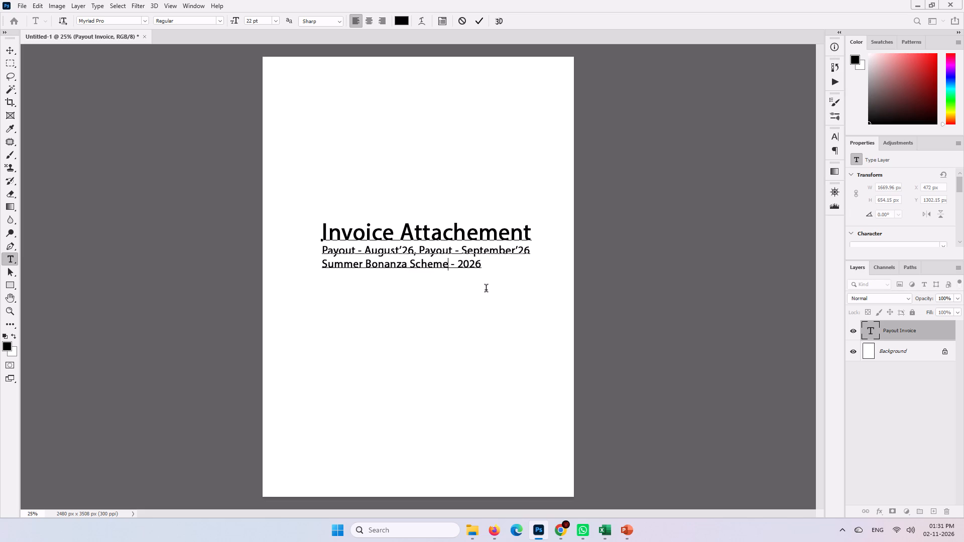
key(space)
text((Apr)
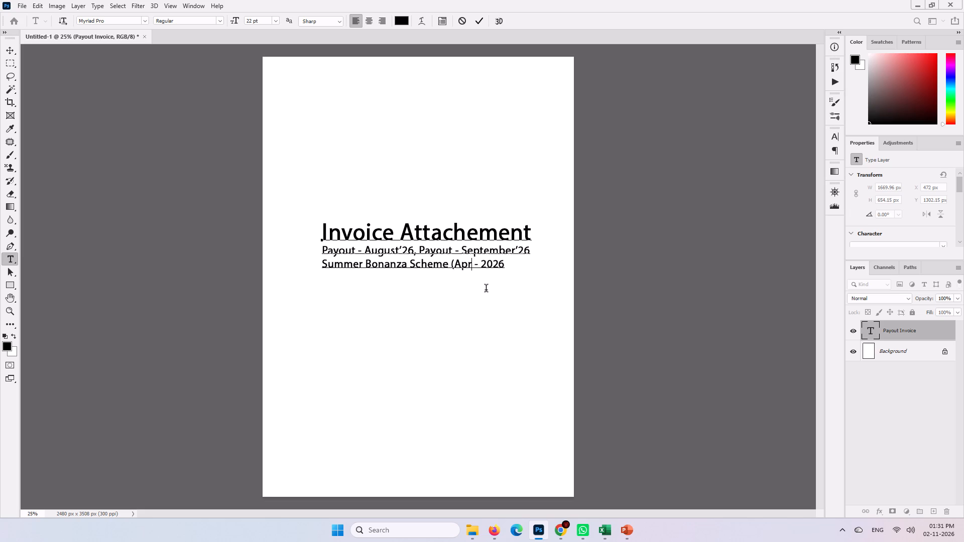
key(space)
text(To)
key(space)
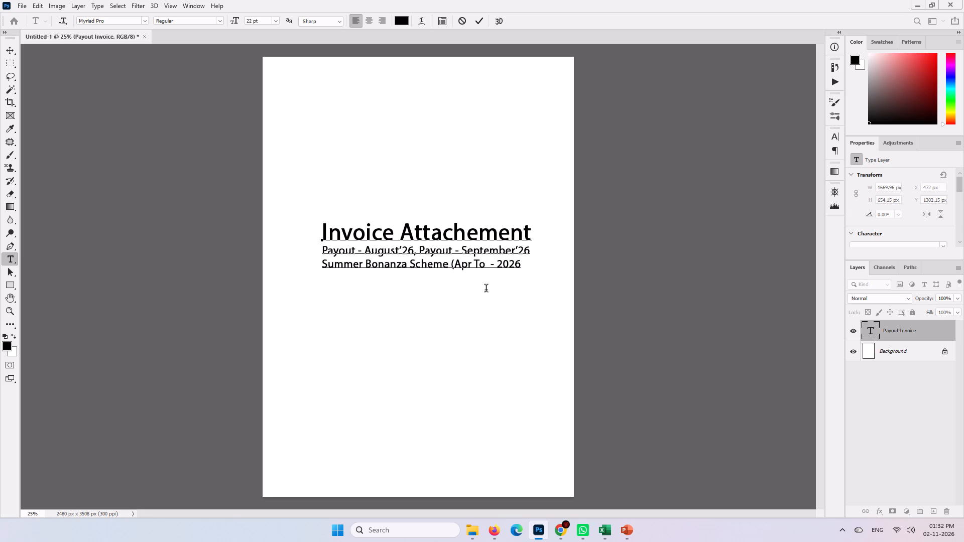
text(July)
key(shift+parenright)
key(Return)
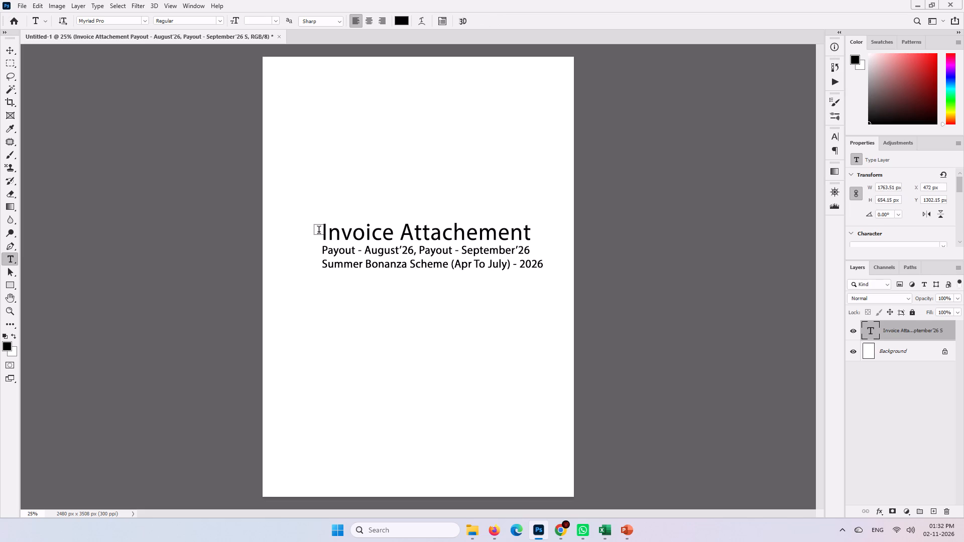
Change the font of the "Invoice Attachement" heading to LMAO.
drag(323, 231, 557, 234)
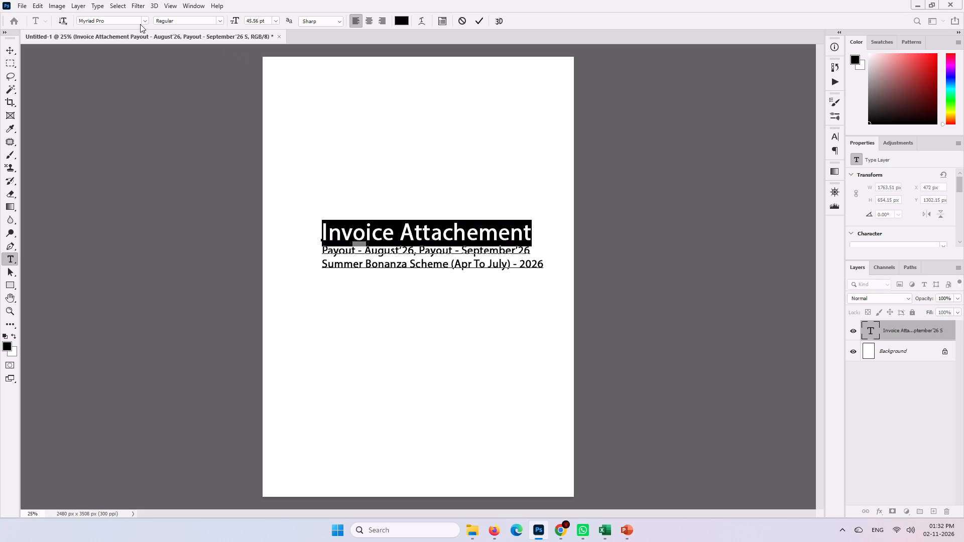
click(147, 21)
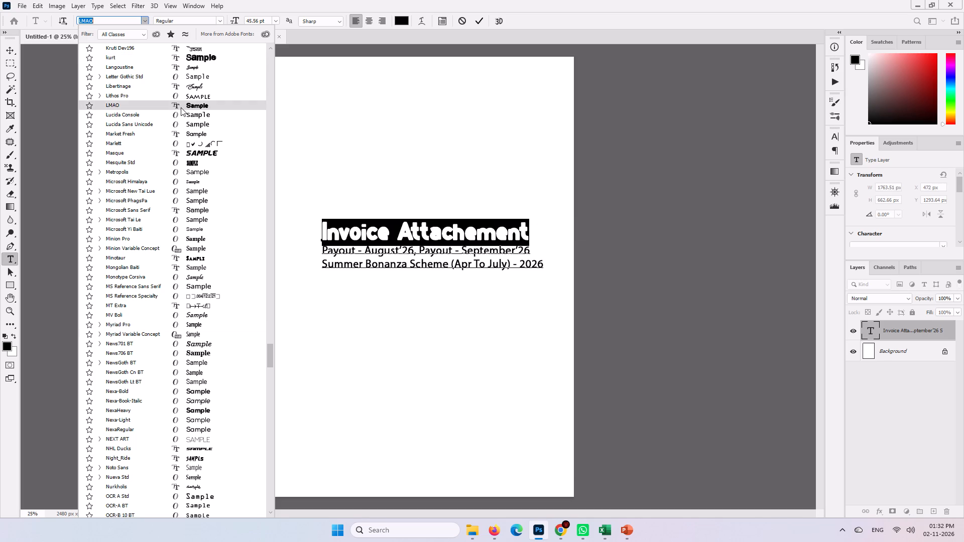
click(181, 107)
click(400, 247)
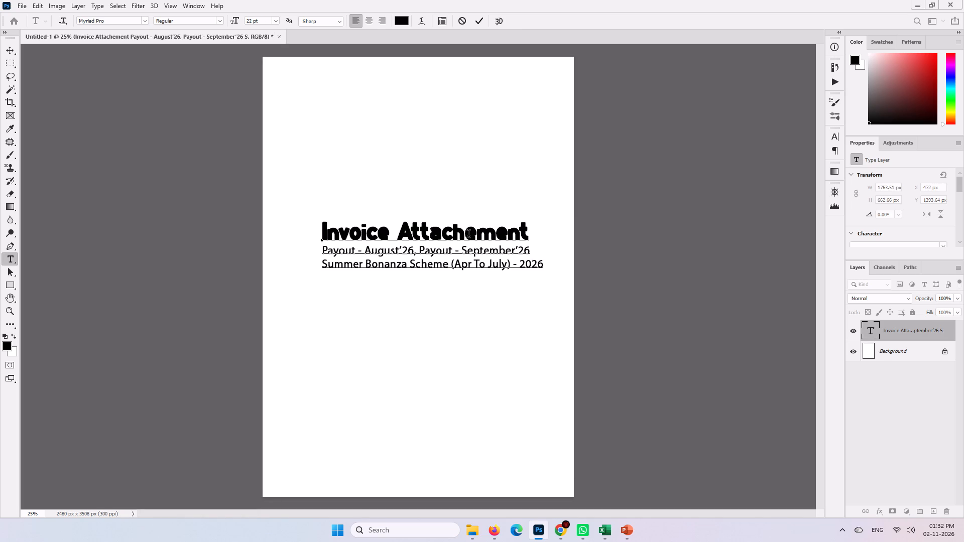
Set the "Invoice Attachement" heading in the BerkeleyRetrospectiveBlackSSK italic font.
click(468, 235)
drag(526, 233, 286, 233)
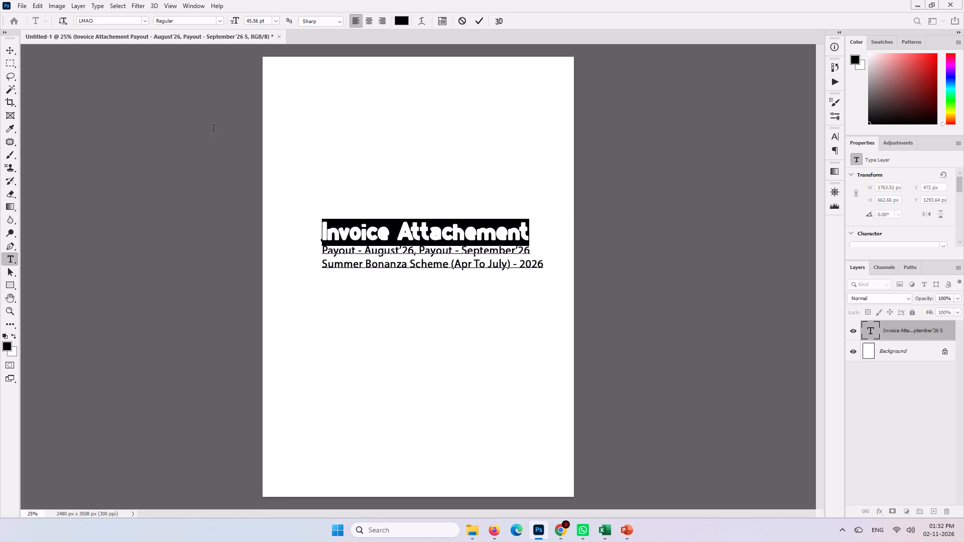
click(145, 23)
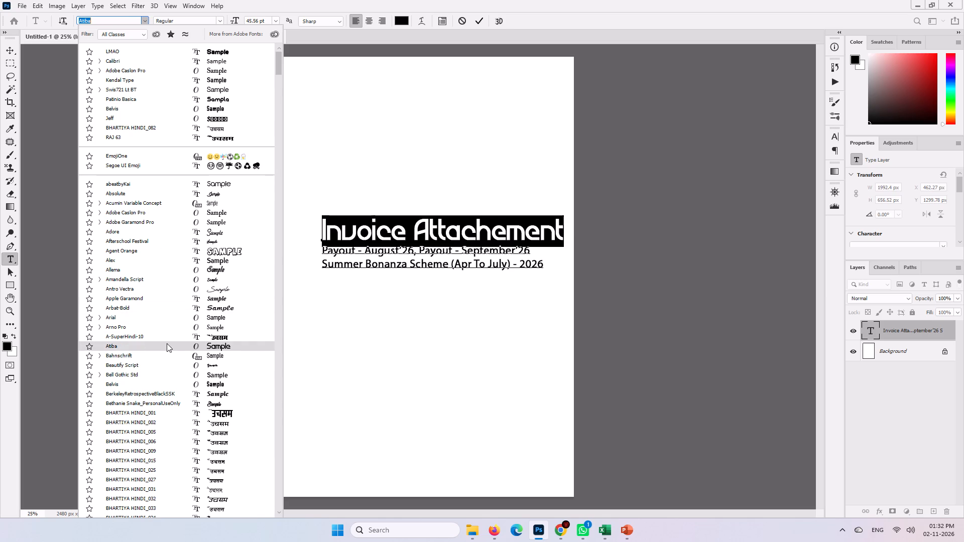
scroll(167, 344, down, 1)
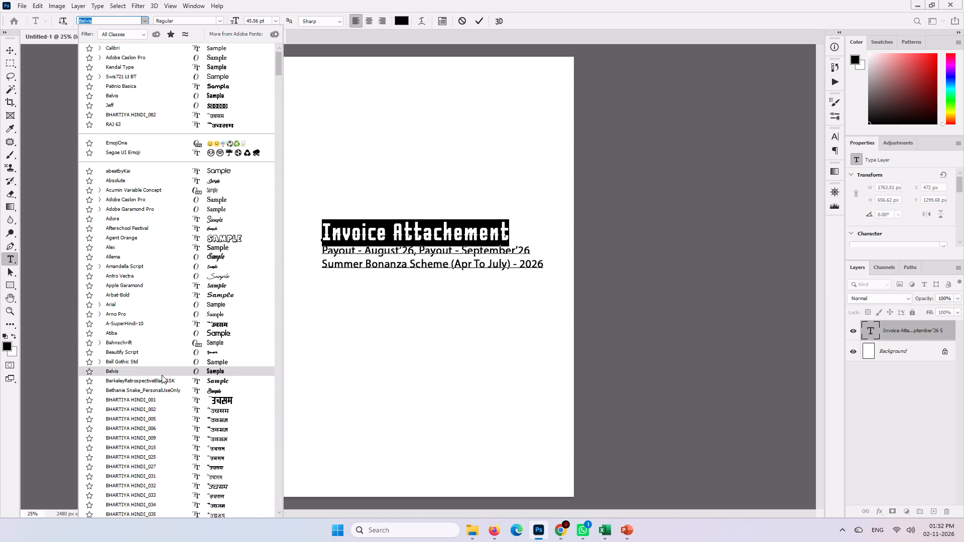
scroll(163, 386, down, 1)
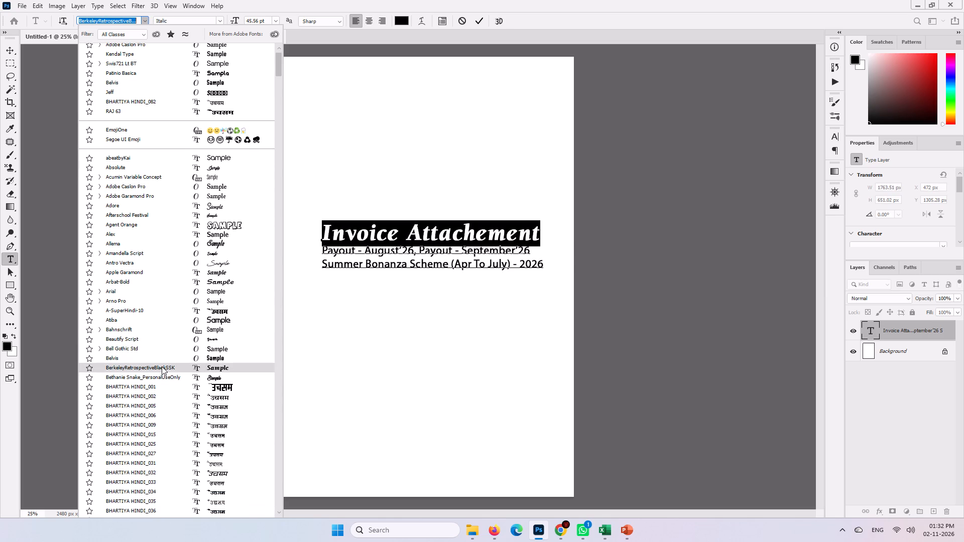
click(162, 366)
click(470, 246)
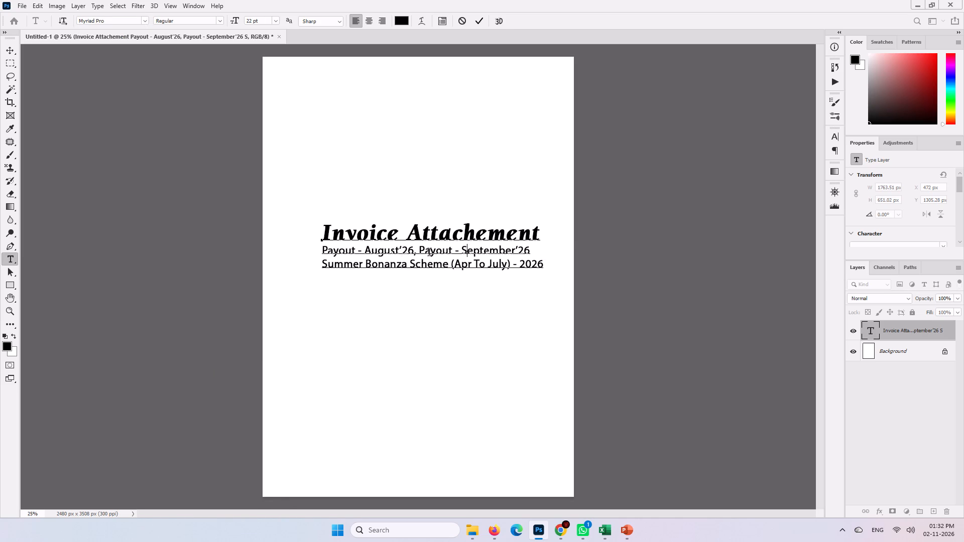
Reduce the font size of the two lines below the heading to 19 pt.
drag(323, 253, 544, 271)
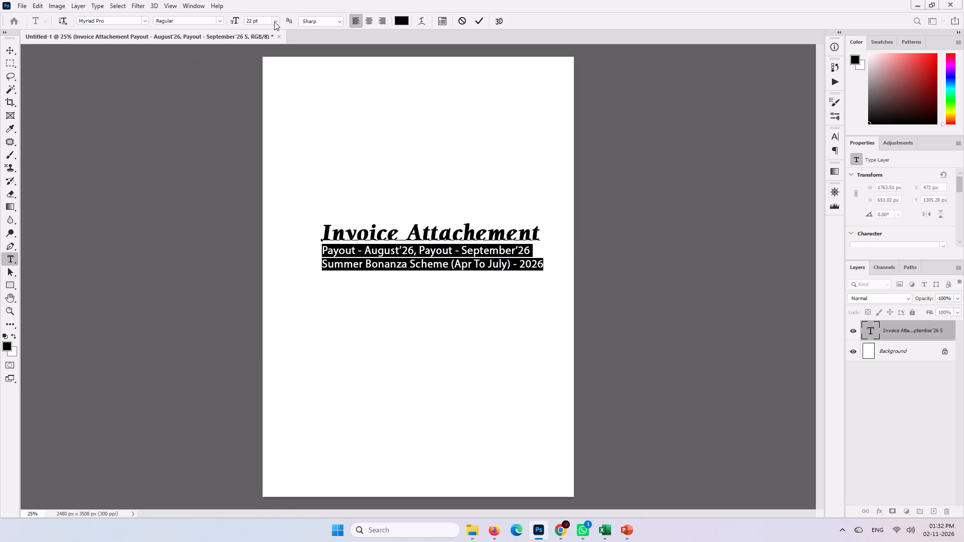
click(236, 23)
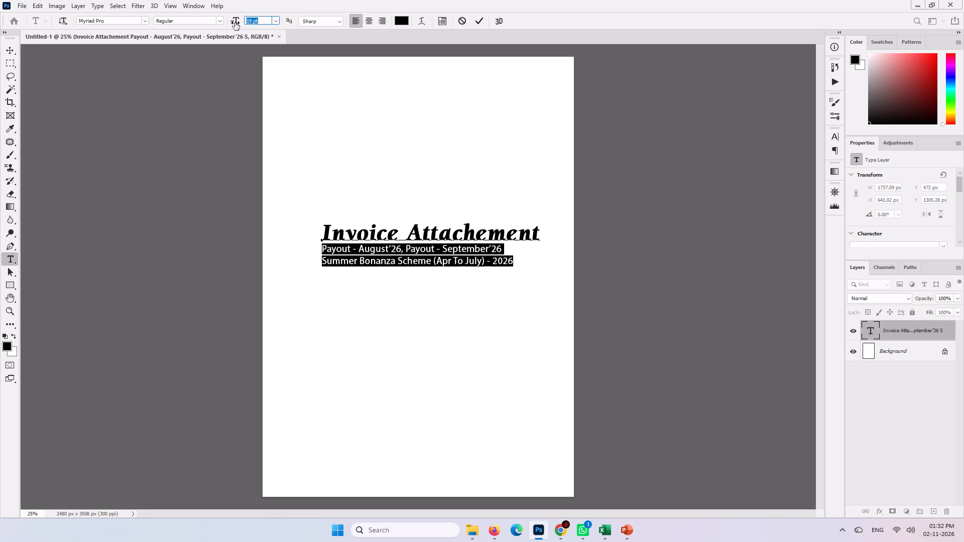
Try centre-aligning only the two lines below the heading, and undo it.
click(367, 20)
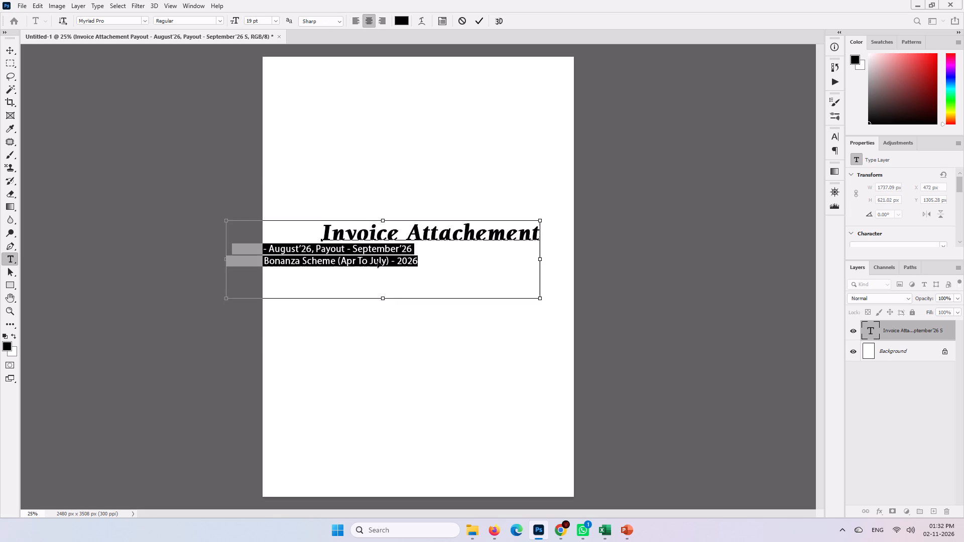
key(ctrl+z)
Centre-align the heading and both lines below it together.
key(ctrl+a)
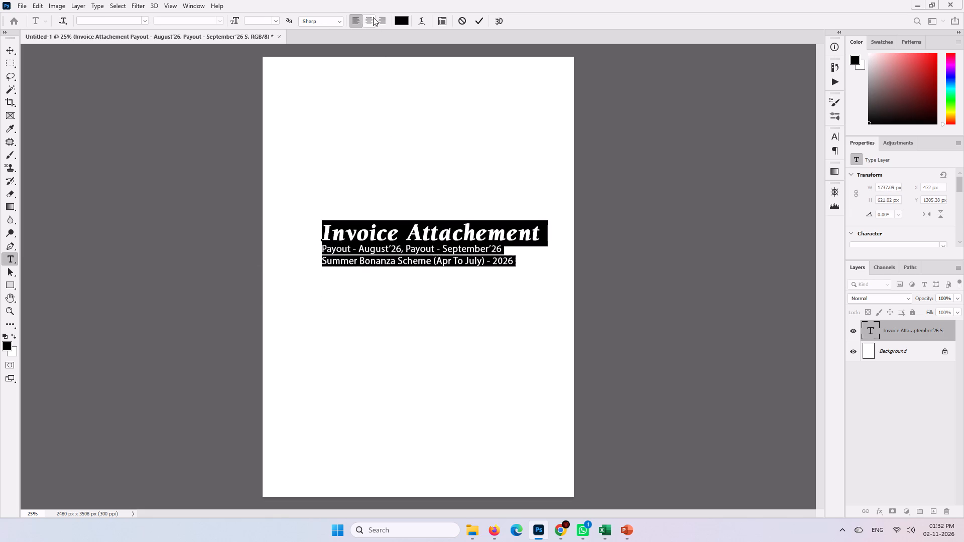
click(372, 17)
click(330, 237)
key(Return)
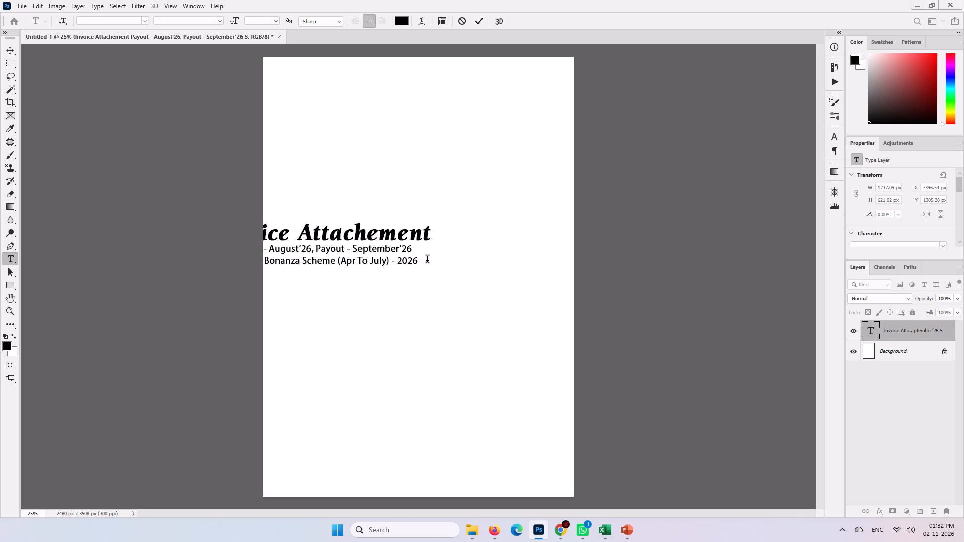
Rotate the whole text block 90° clockwise and place it horizontally centred in the upper part of the page.
ctrl+drag(409, 244, 495, 237)
key(ctrl+t)
shift+drag(472, 153, 512, 316)
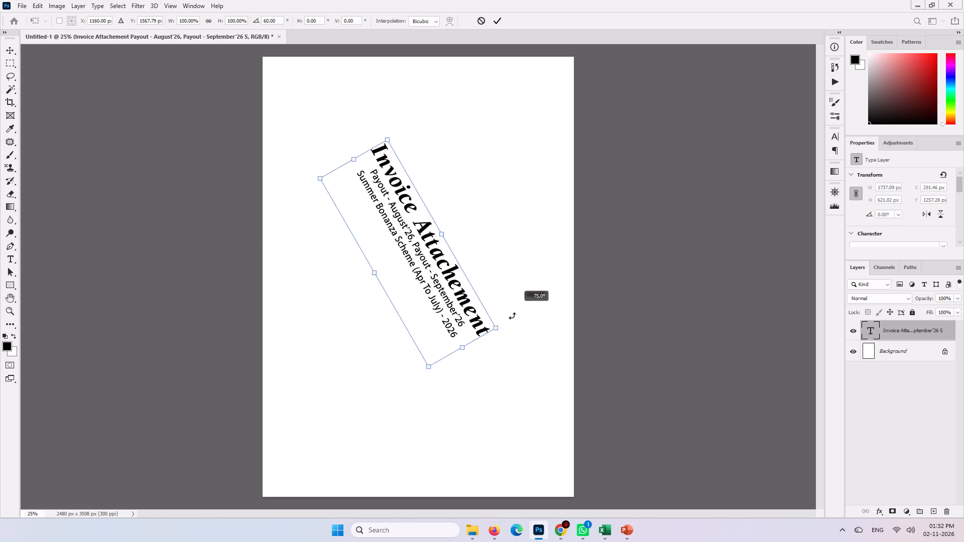
shift+drag(512, 316, 501, 323)
ctrl+drag(408, 254, 409, 252)
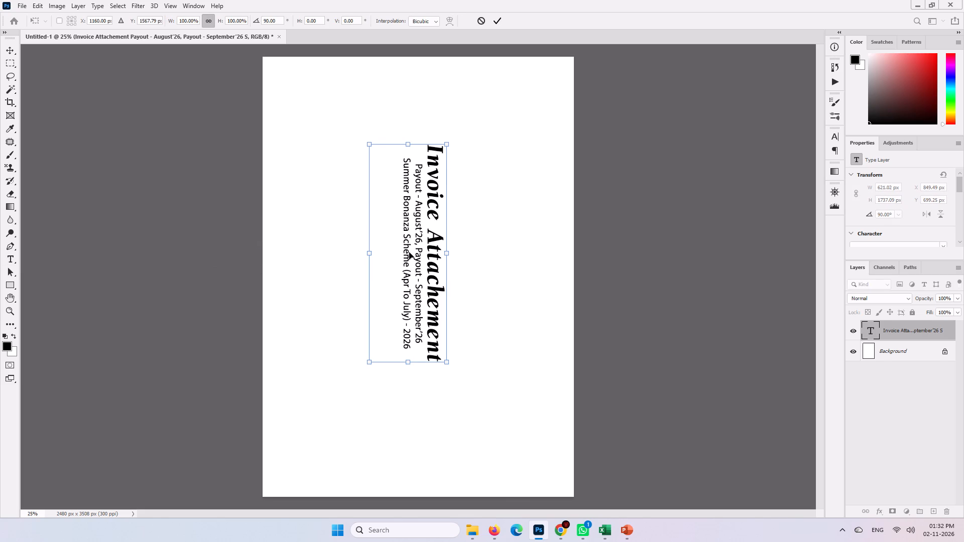
ctrl+drag(409, 252, 418, 216)
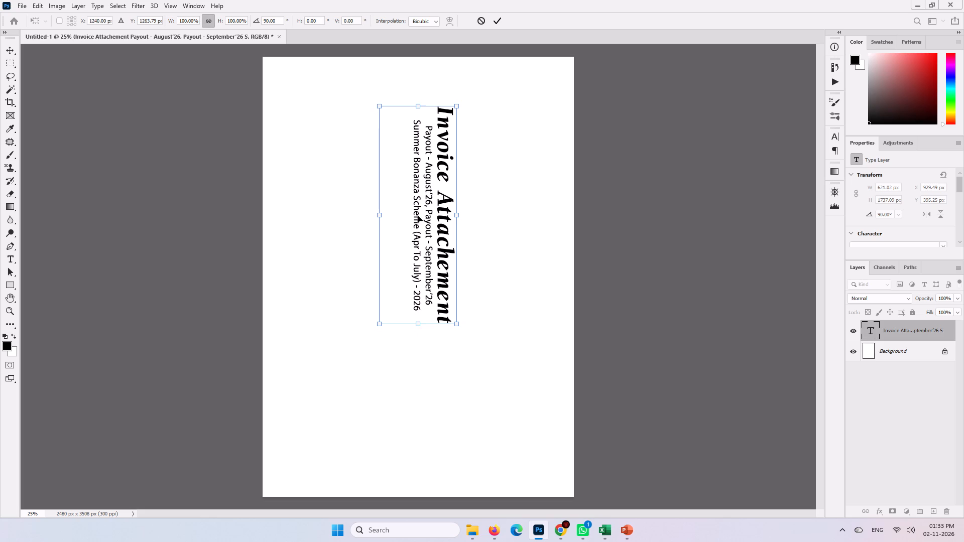
key(Return)
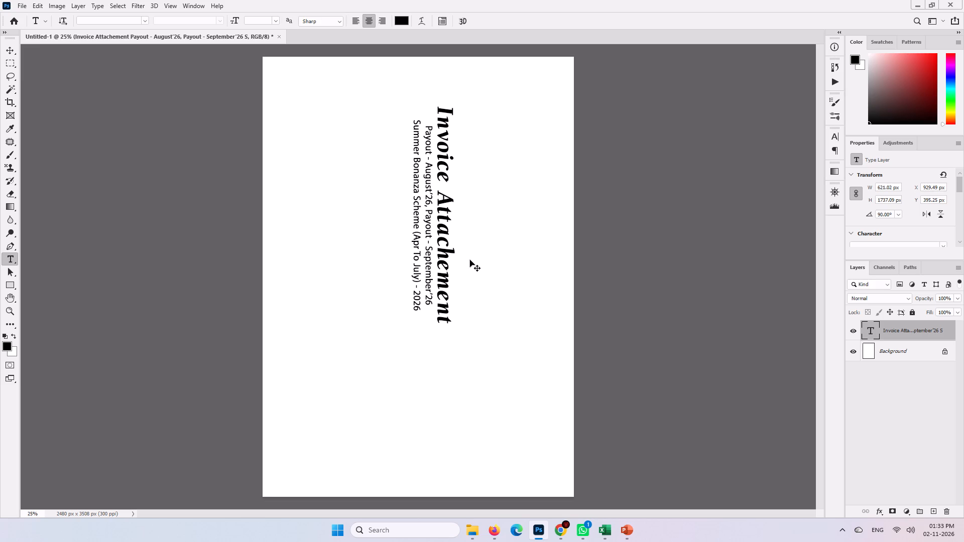
Print one copy of the cover page on the HP LaserJet Pro MFP M125-M126 at 100% scale.
key(ctrl+p)
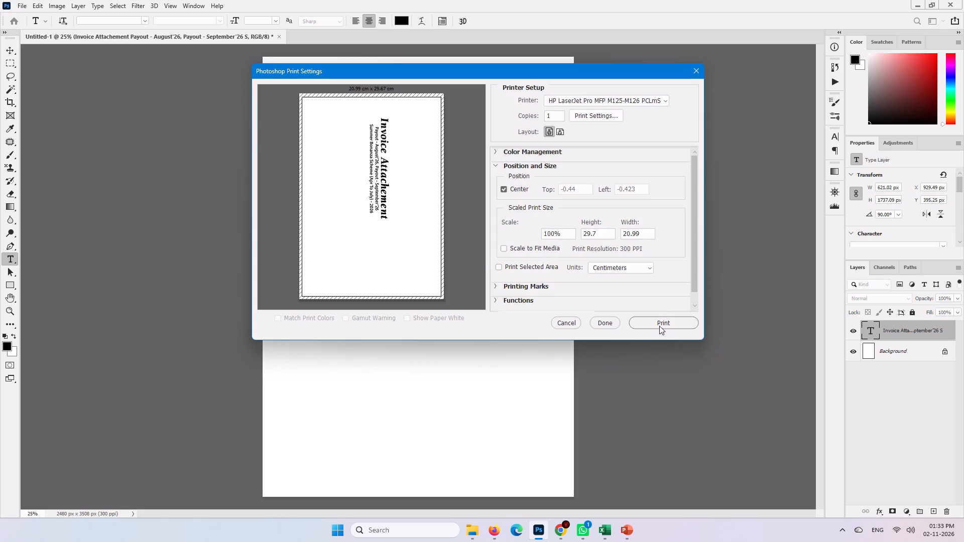
click(659, 326)
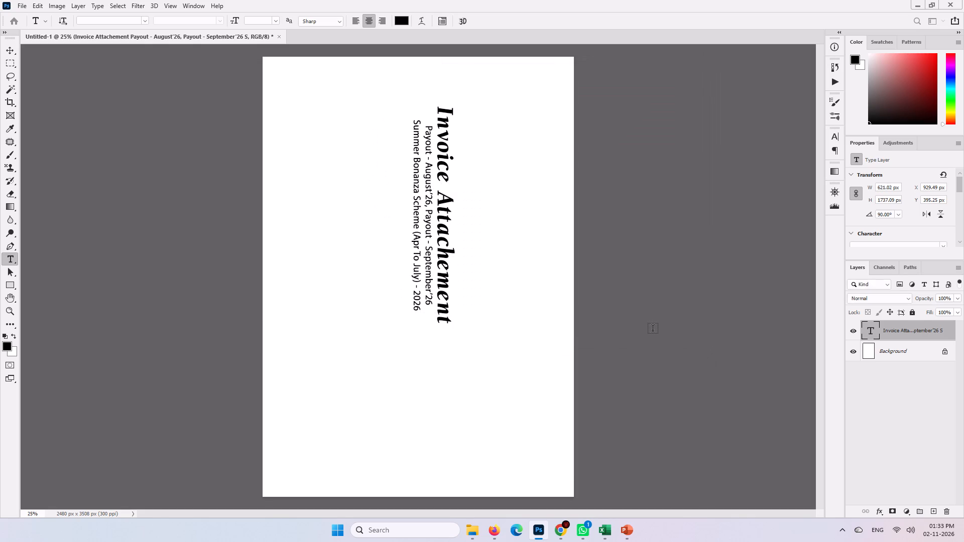